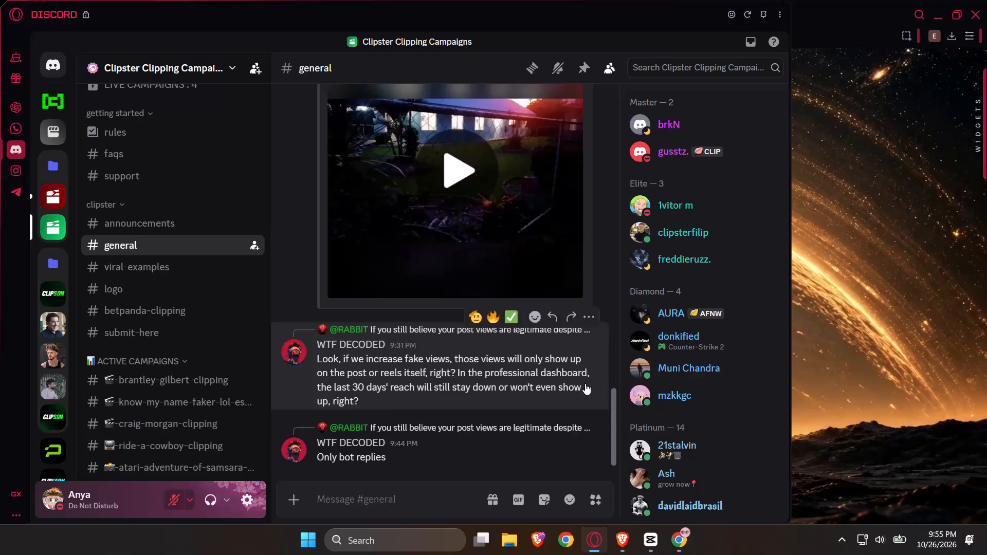
Switch to Chrome to view the MOGGING OKTOBERFEST! video on YouTube, and return to Opera GX.
left_click(676, 541)
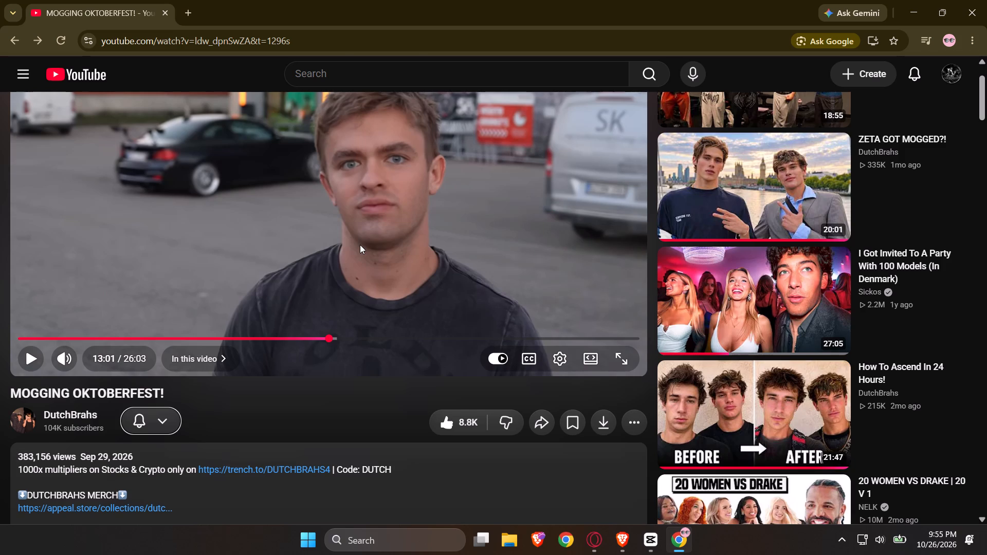
key("alt+Tab")
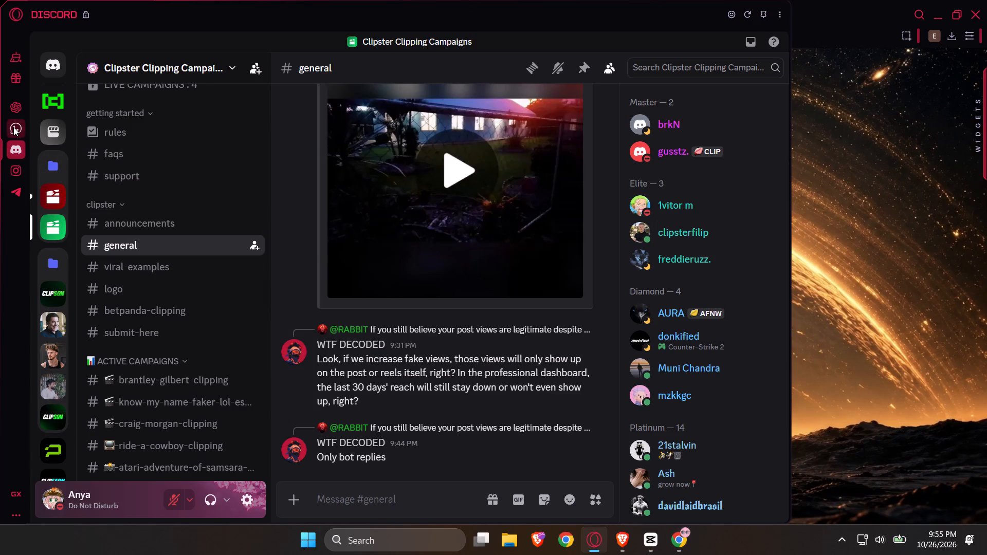
Check the calls section in WhatsApp and return to the chat list.
left_click(13, 127)
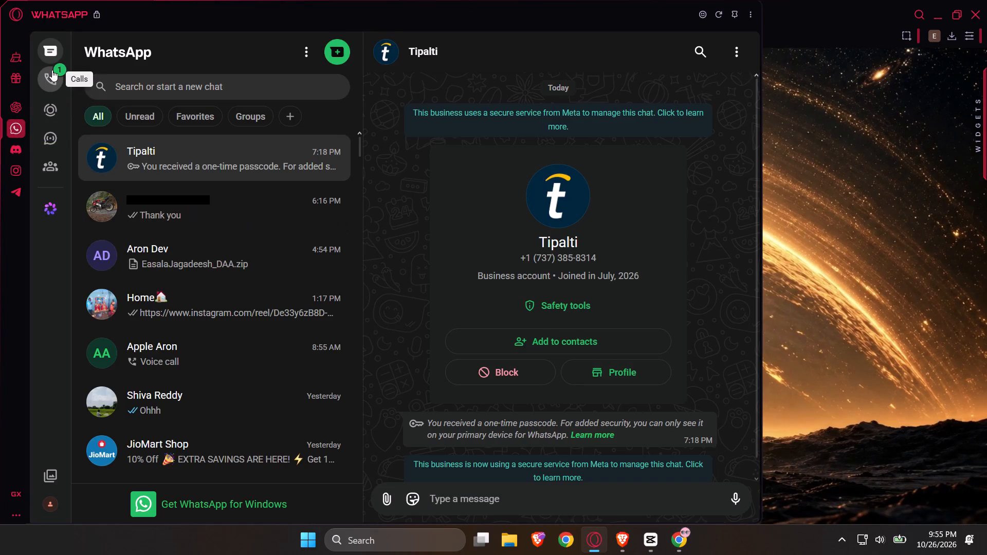
left_click(52, 70)
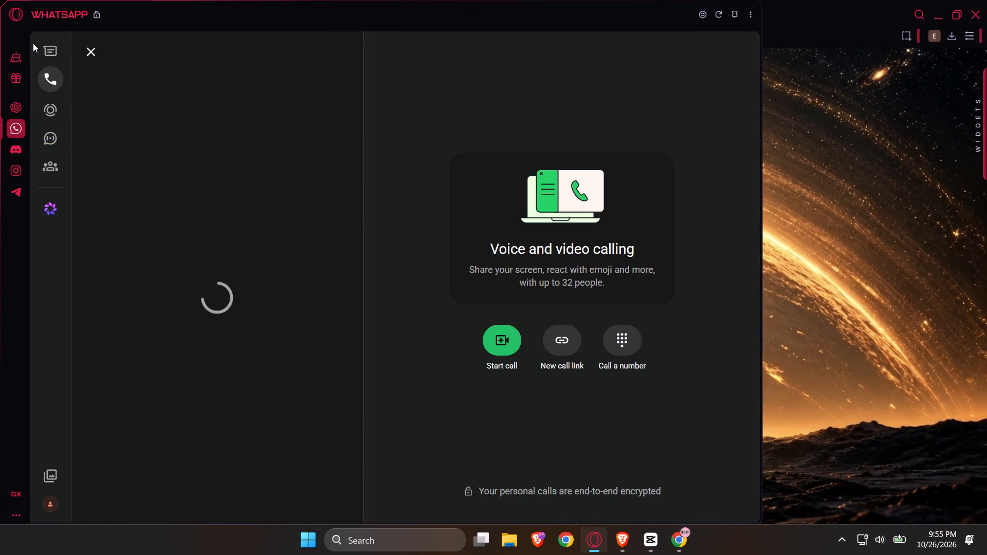
left_click(44, 52)
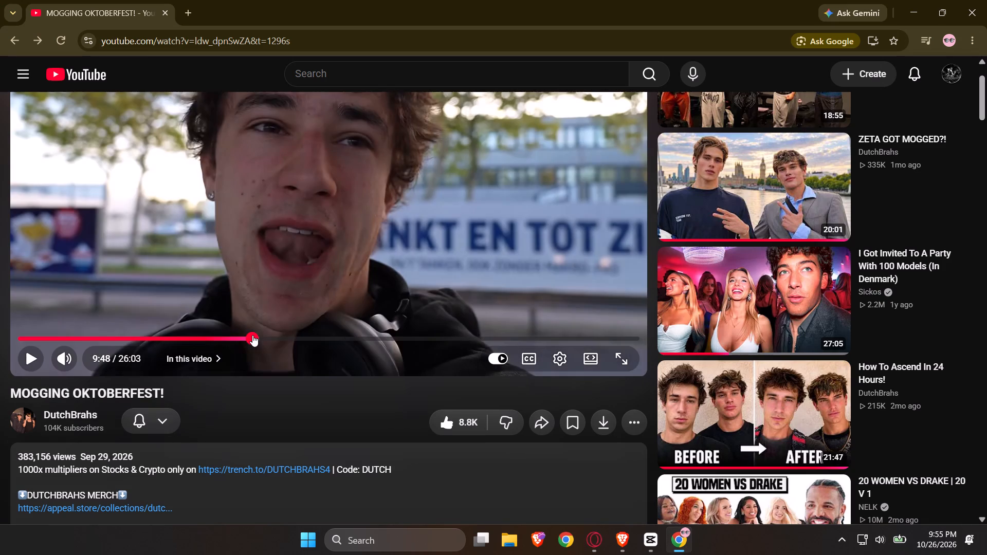
key("space")
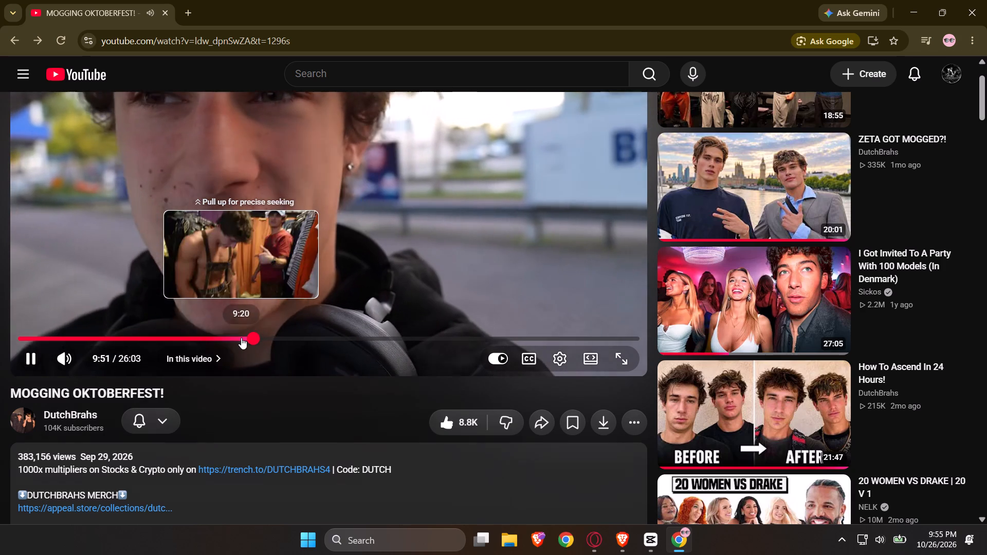
left_click(241, 338)
key("space")
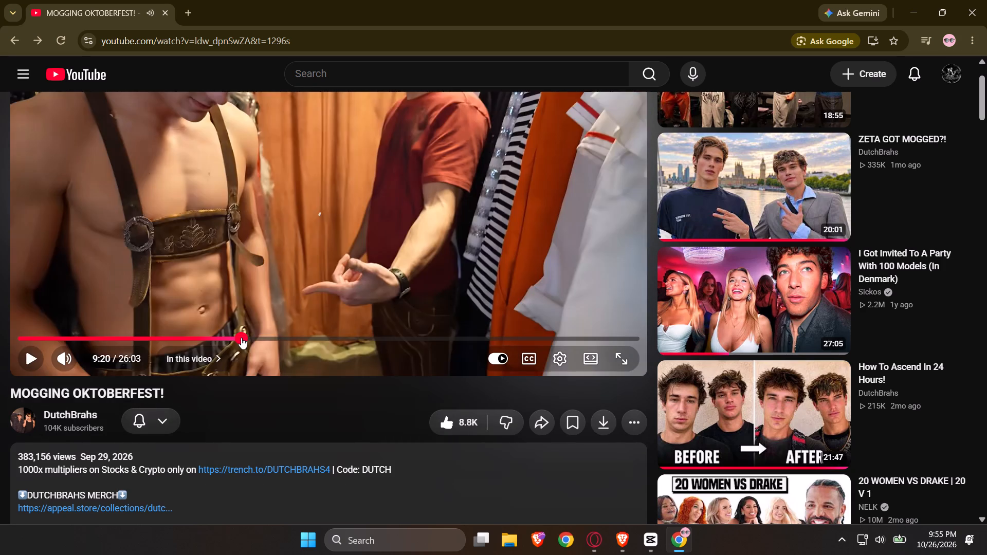
key("space")
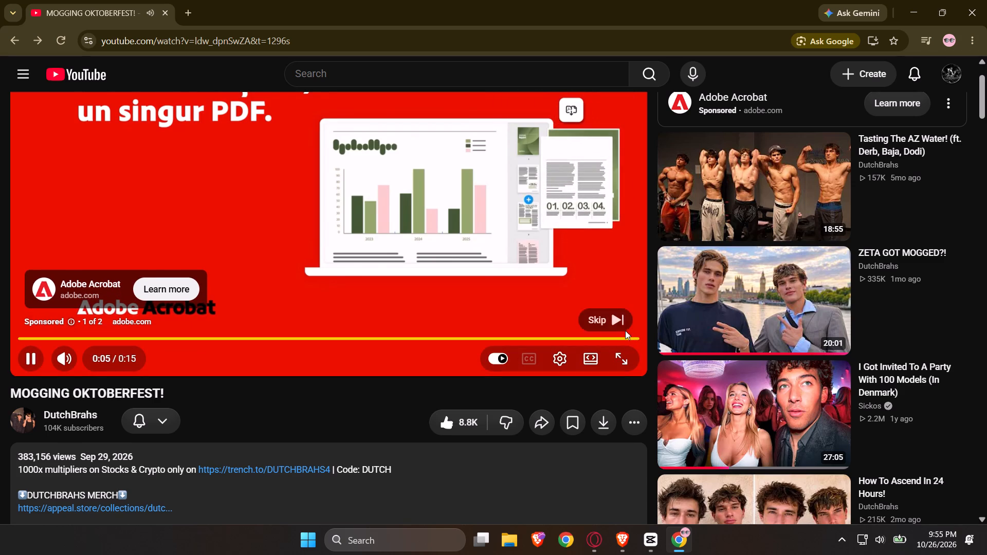
left_click(619, 324)
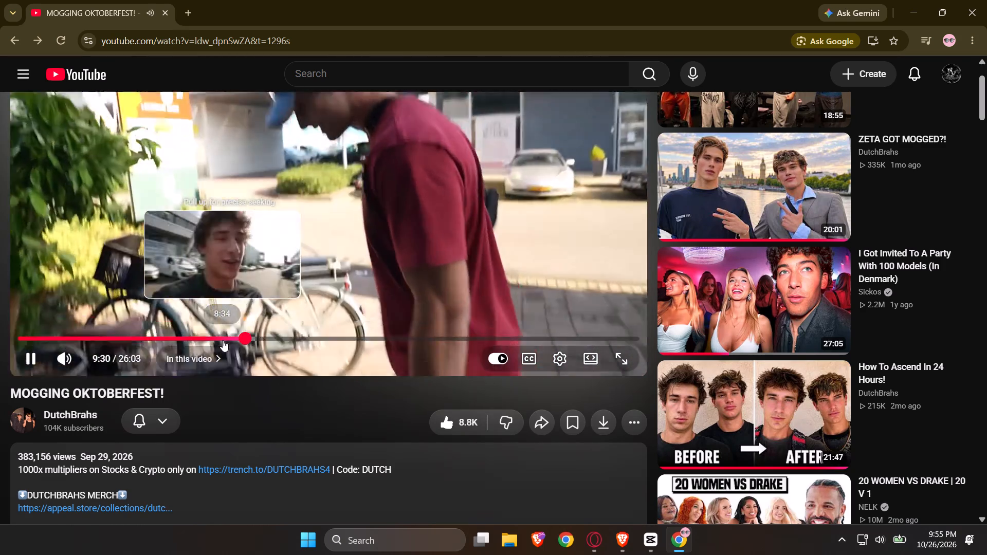
left_click(223, 340)
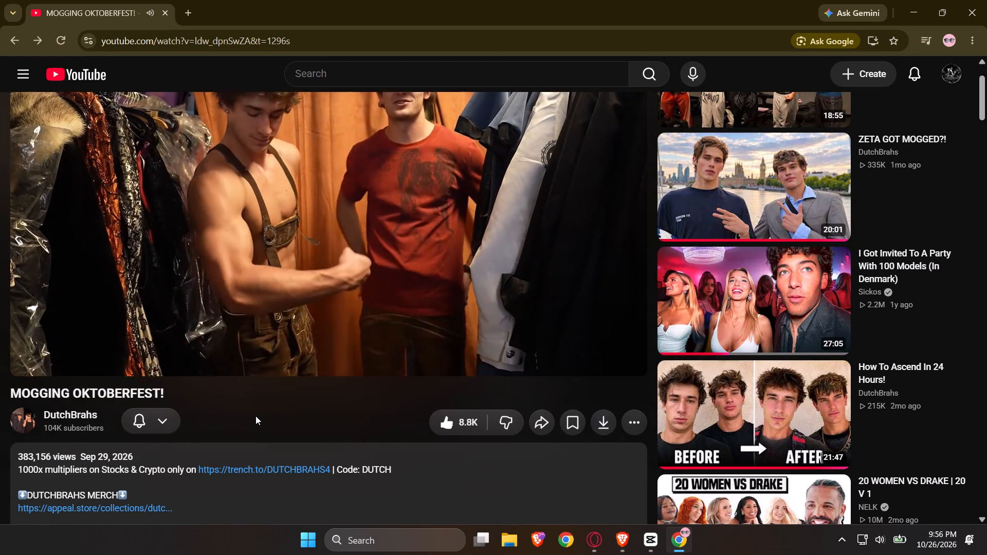
Bring the whole video player into view, pause at about 9:09 and turn on the English auto-generated captions.
scroll(255, 416, "up", 2)
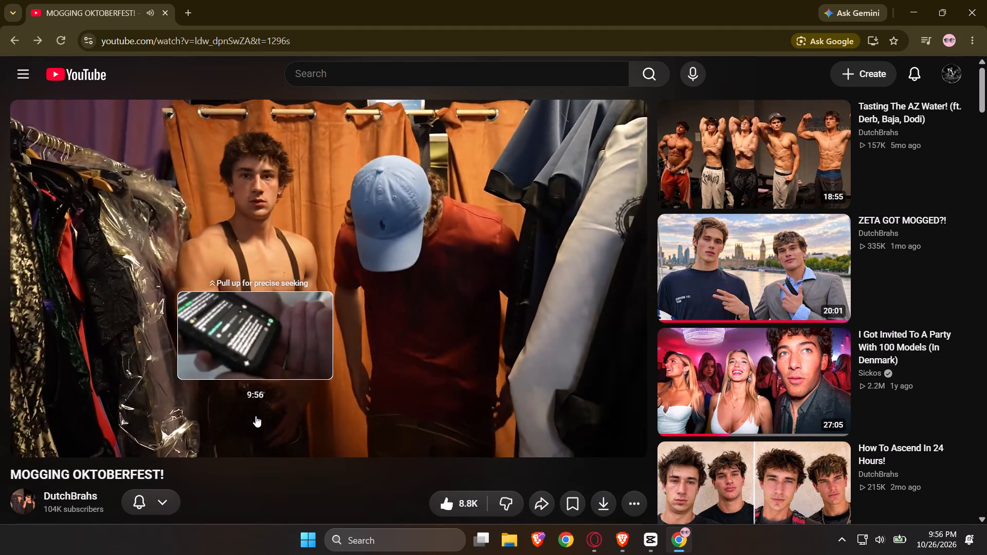
scroll(255, 416, "up", 1)
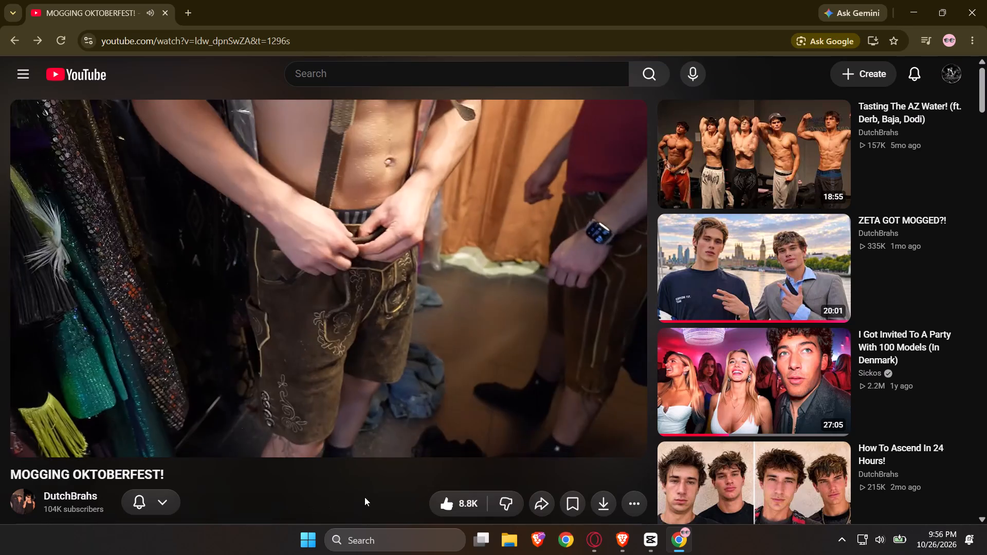
key("Left")
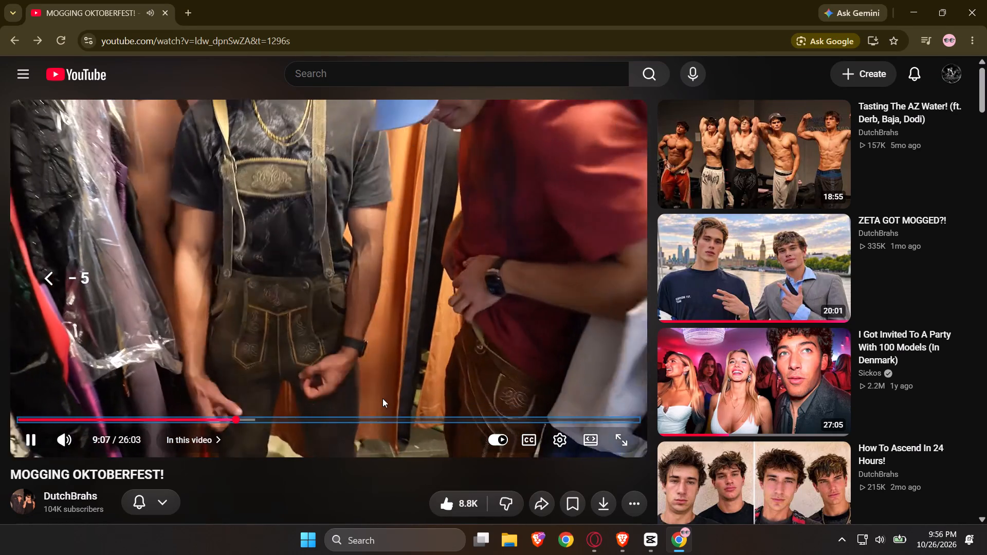
key("space")
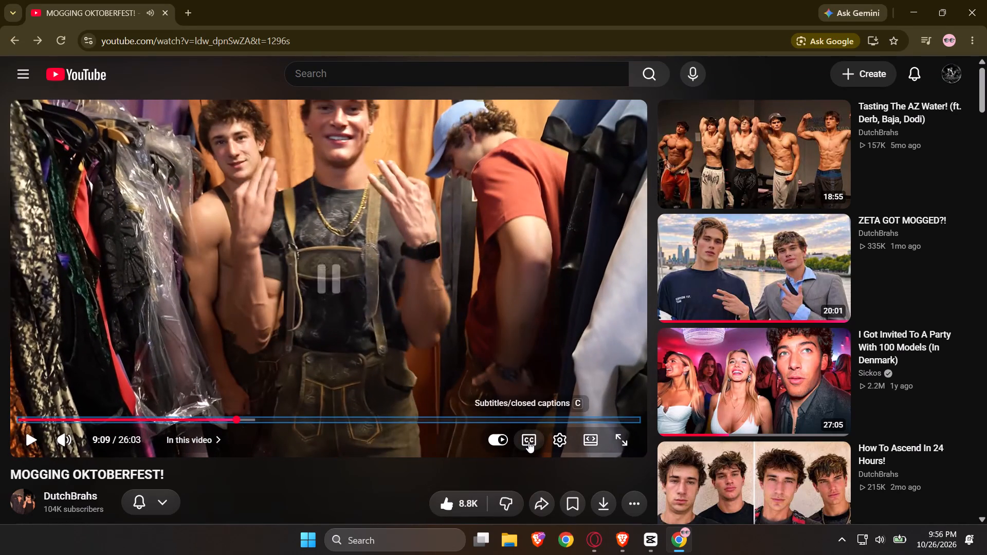
left_click(528, 441)
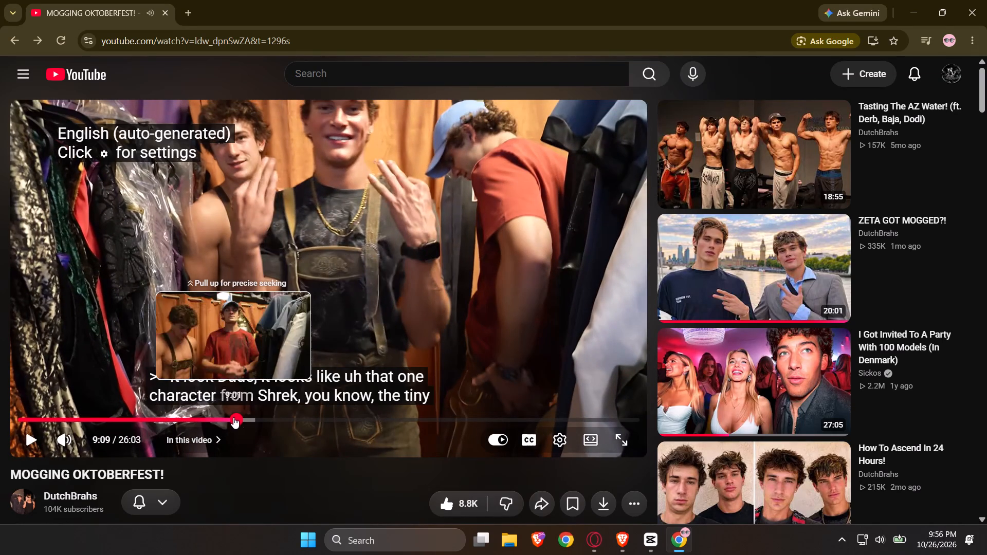
left_click(231, 419)
key("space")
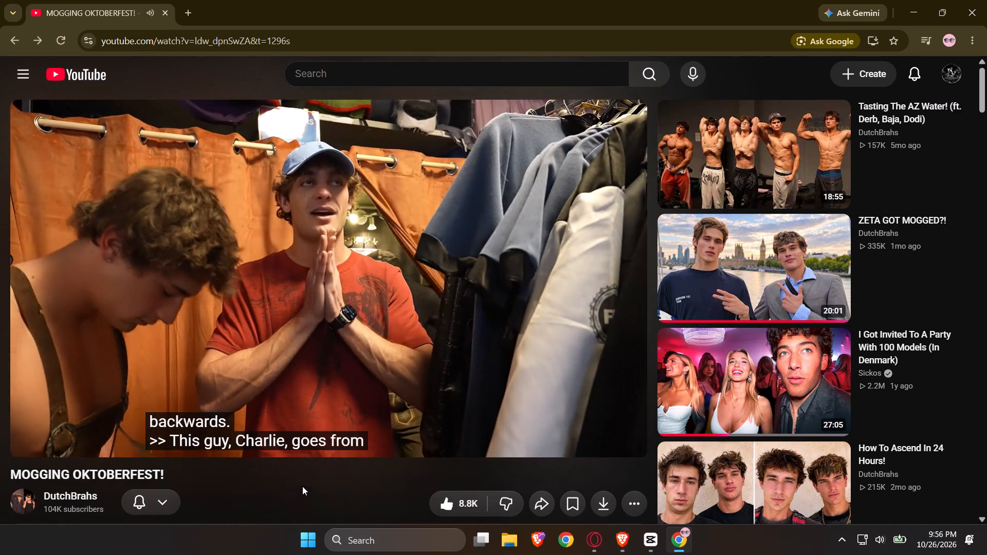
key("space")
key("space")
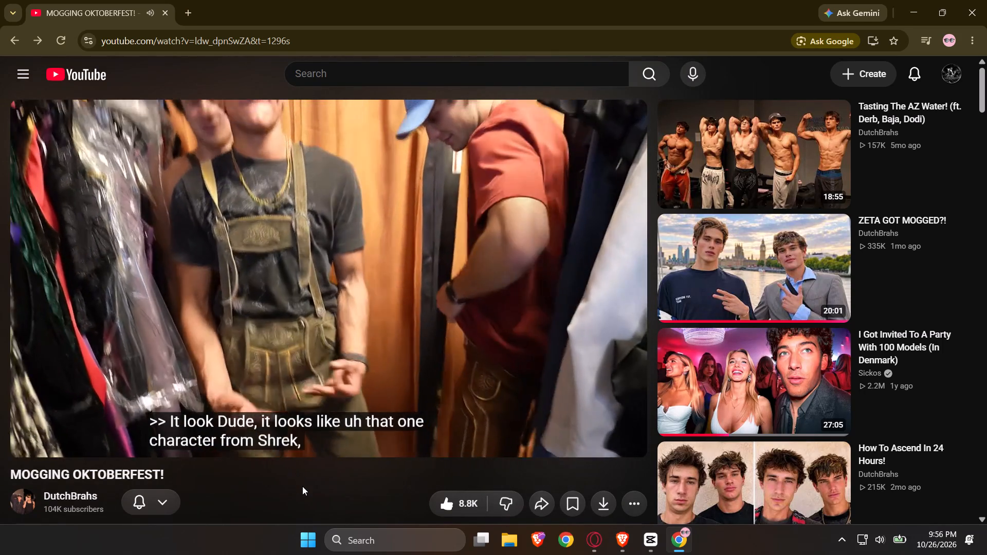
key("space")
key("space")
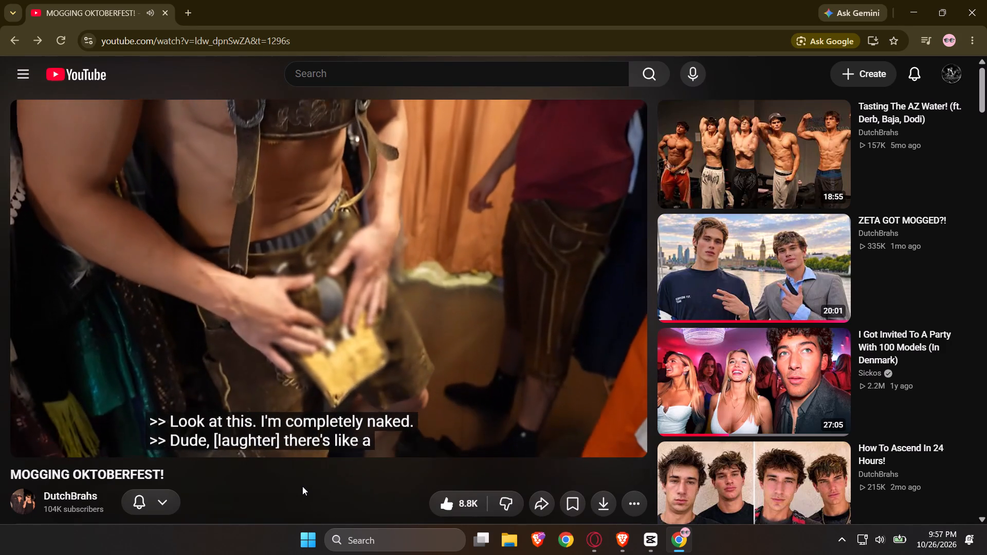
key("space")
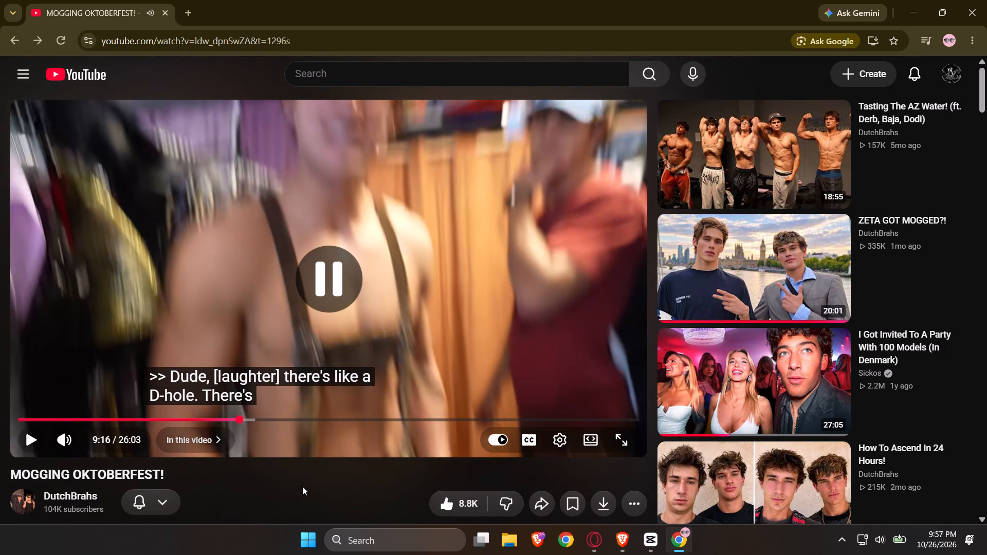
key("space")
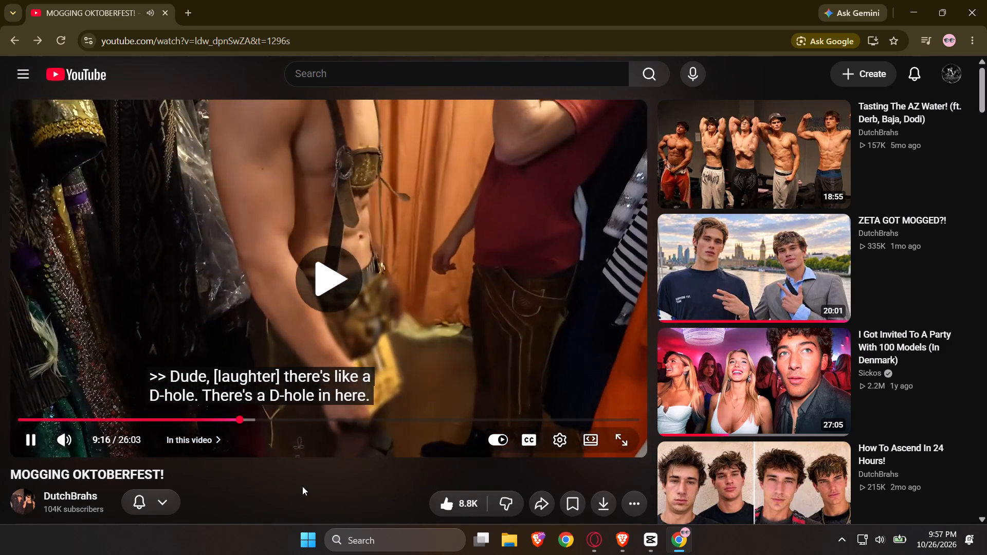
key("space")
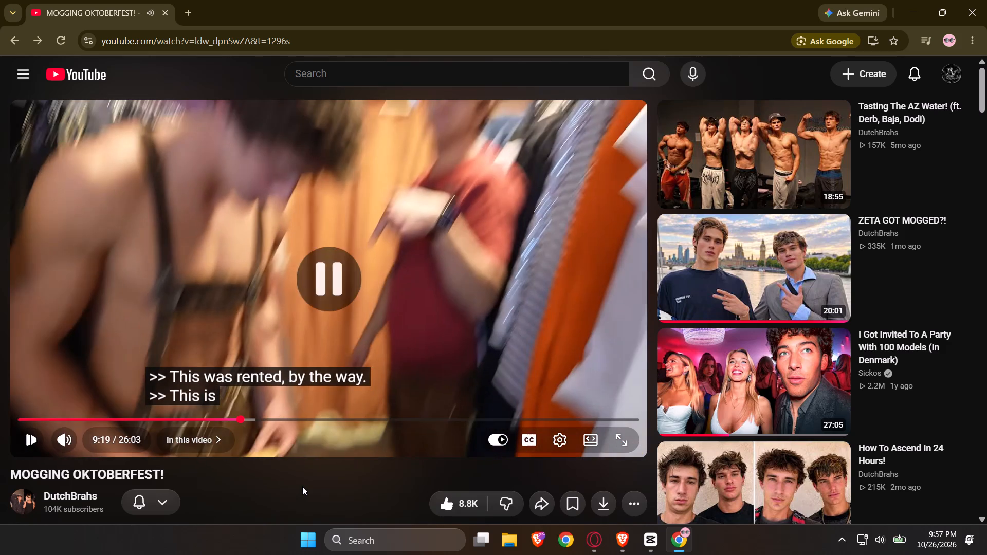
key("space")
key("space")
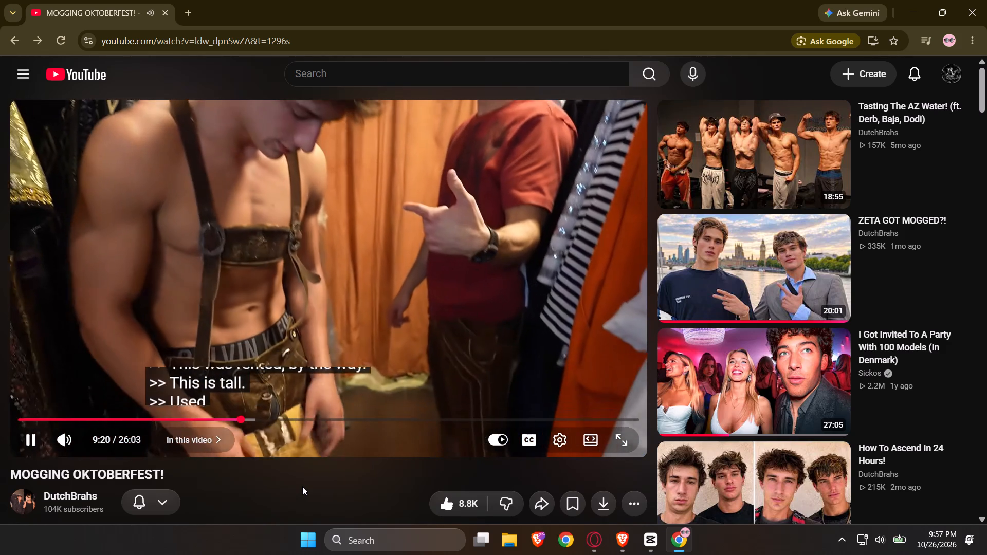
key("space")
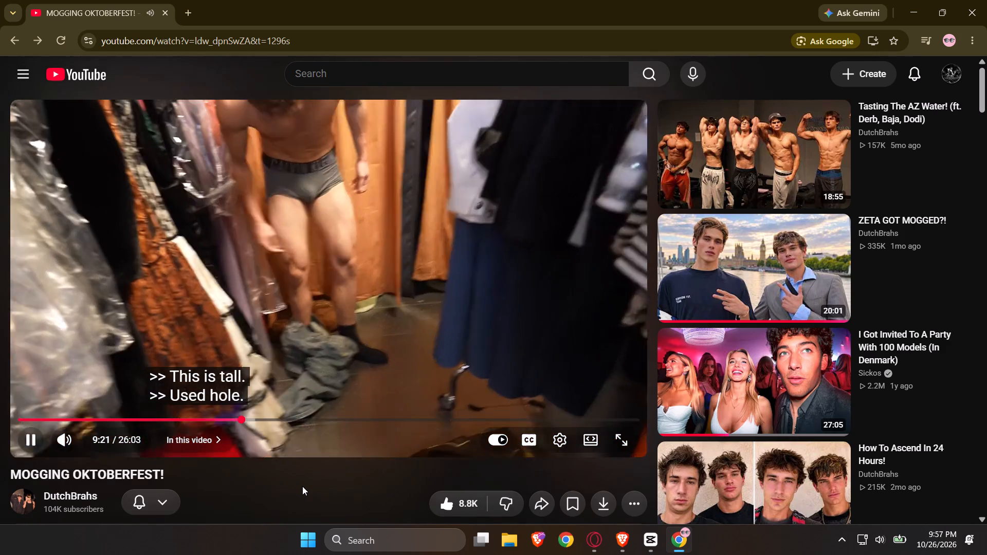
key("space")
key("space")
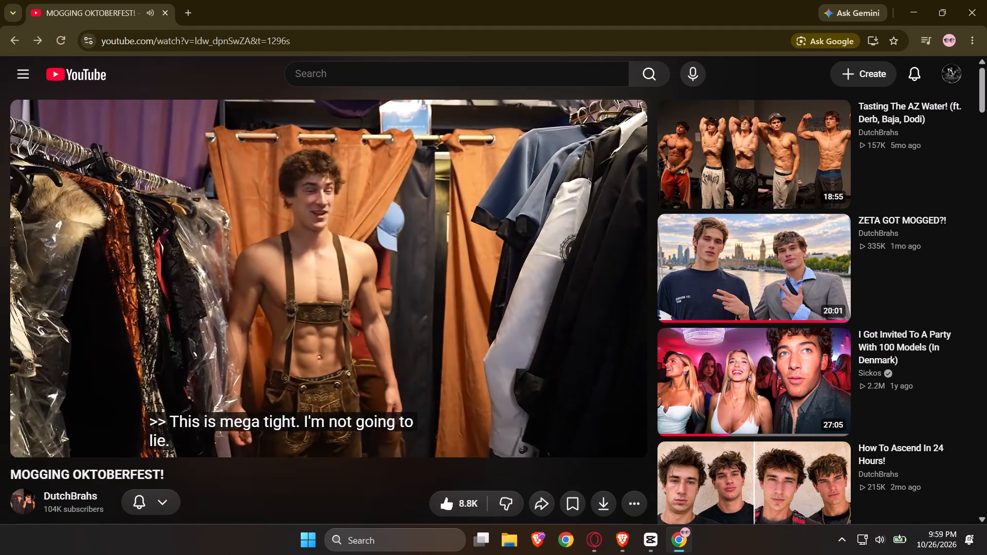
key("space")
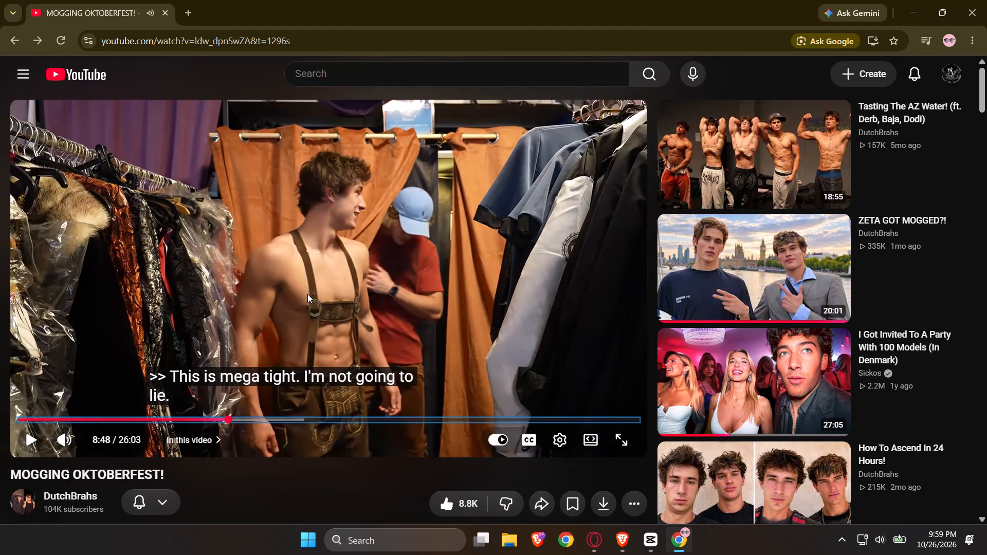
key("space")
key("space")
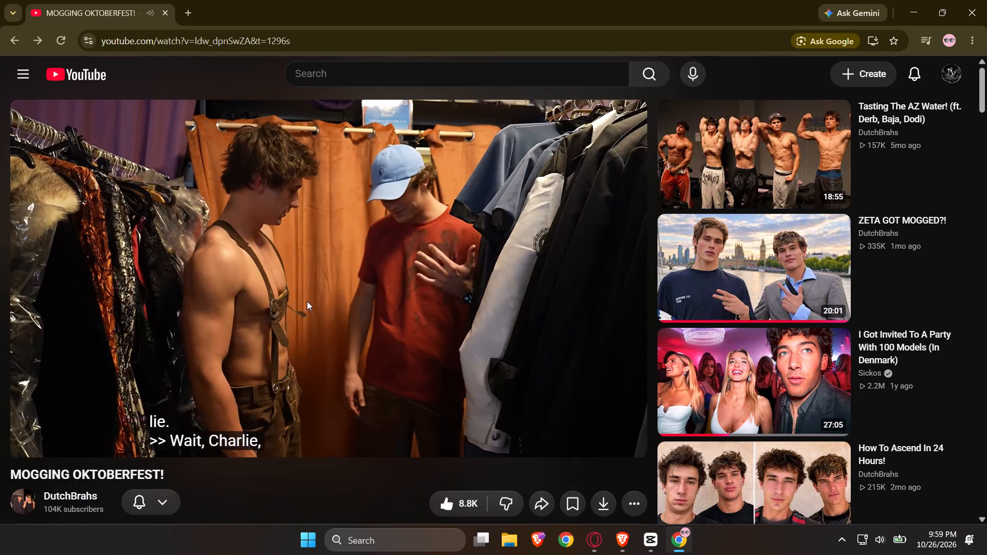
Copy the Oktoberfest video's share link from YouTube.
left_click(536, 511)
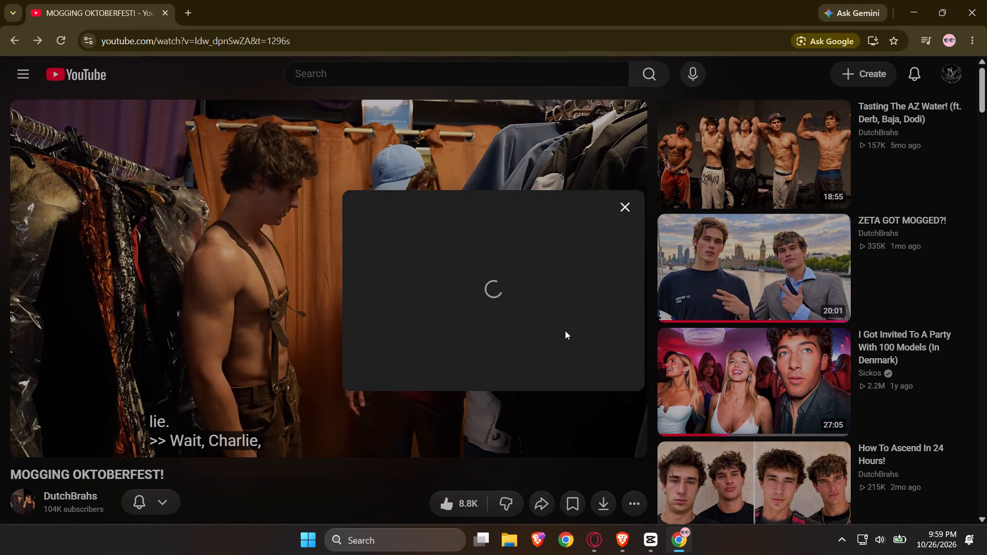
left_click(607, 364)
Switch to File Explorer and delete the JPG meme image from the Zeta folder under Downloads\clipping.
left_click(595, 550)
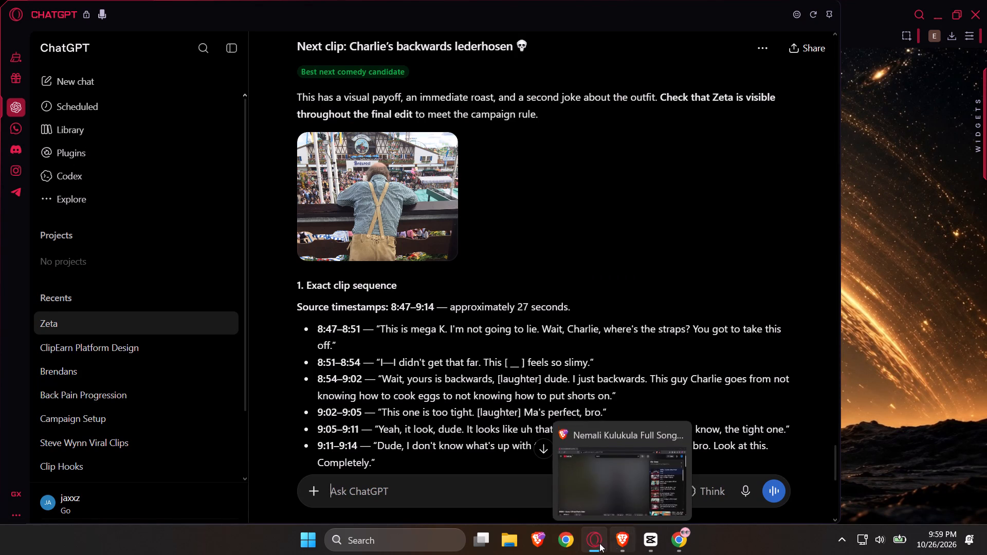
left_click(523, 545)
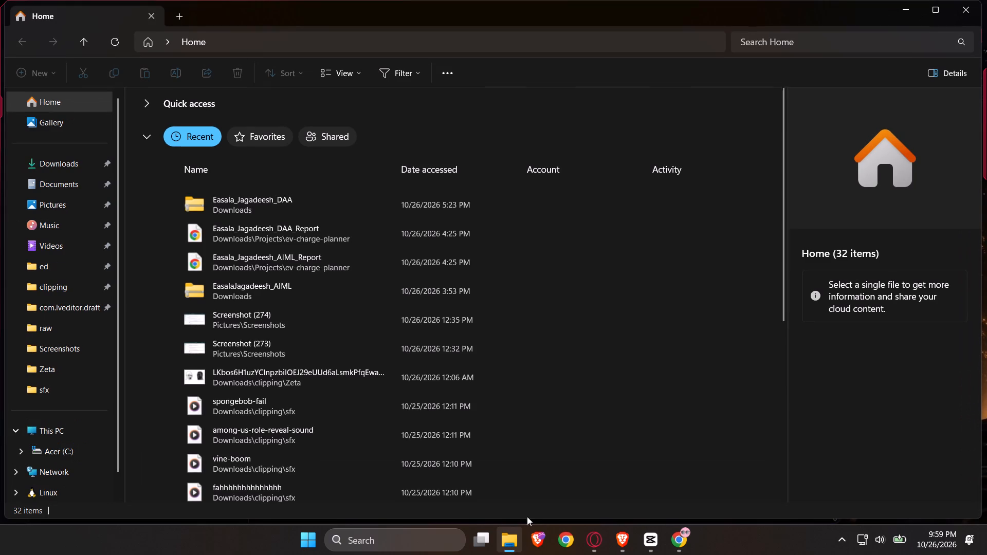
left_click(58, 365)
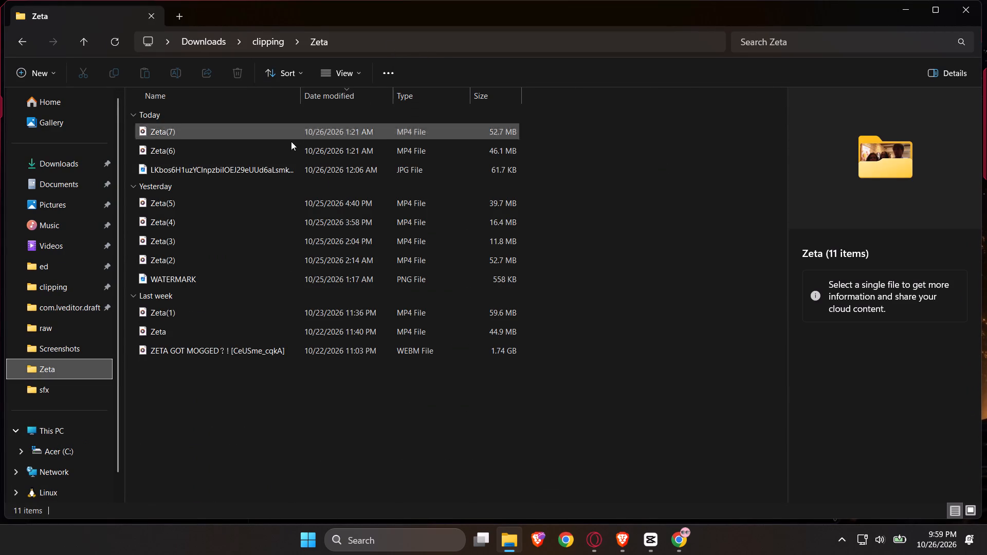
left_click(268, 169)
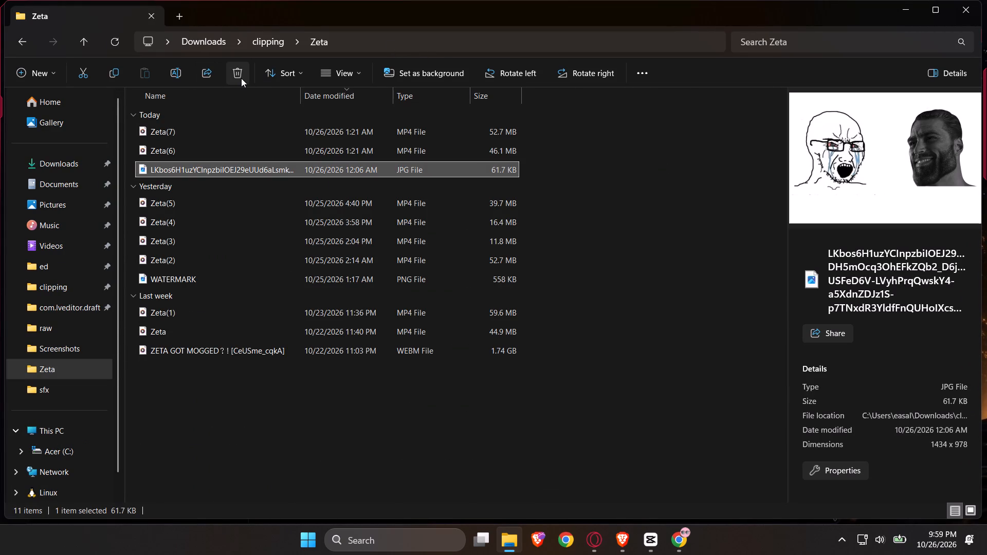
left_click(241, 78)
Open a command prompt in the Zeta folder and download the Oktoberfest video with yt-dlp, using the copied link in quotes.
left_click(388, 45)
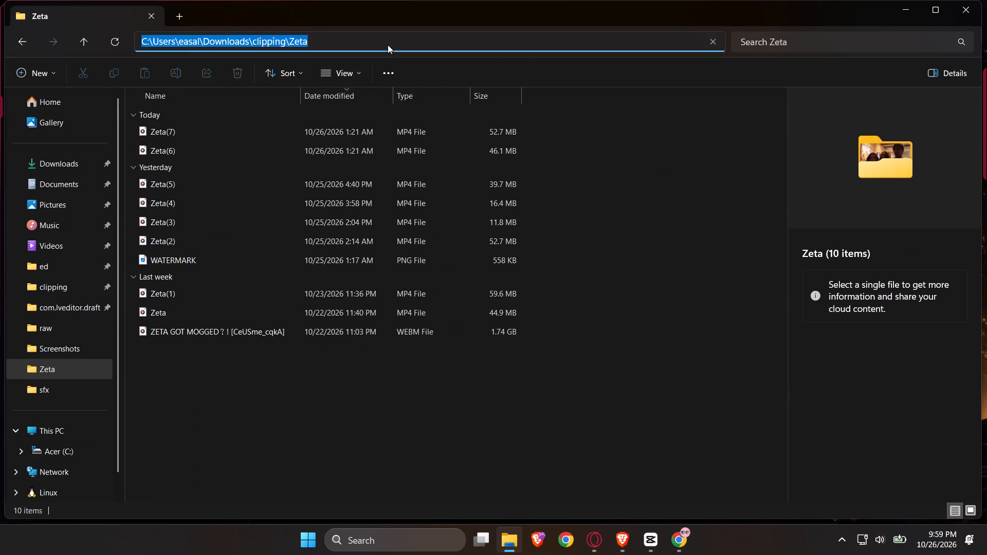
type("cmd")
key("Return")
type("yt")
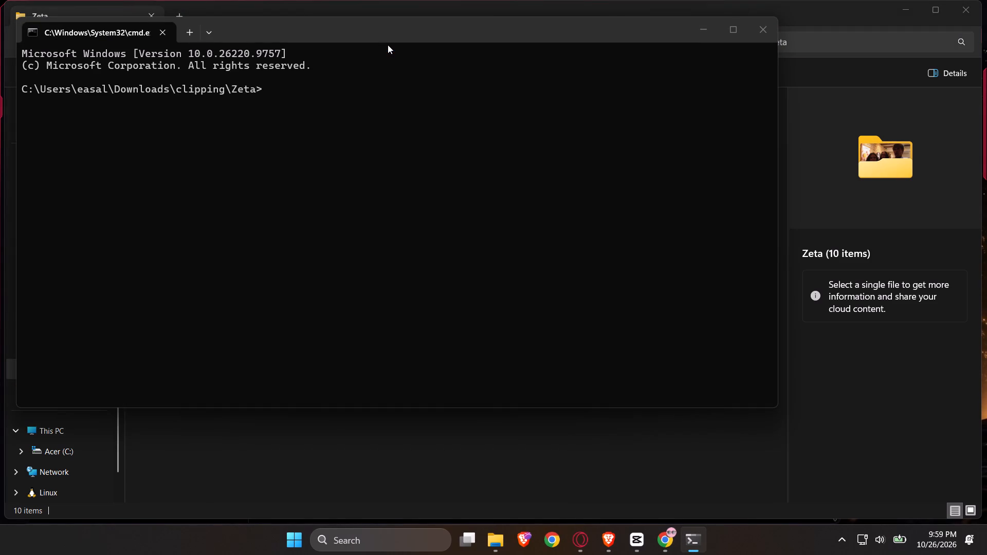
type("yt-dlp")
key("space")
key("shift+quotedbl")
key("ctrl+v")
key("shift+quotedbl")
key("Return")
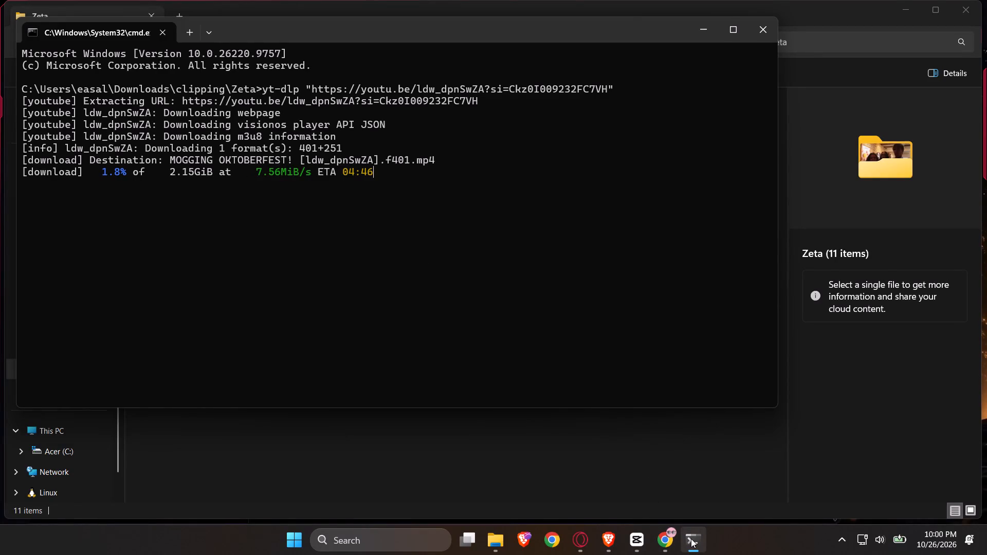
Open Proton VPN and disconnect it from the Romania server, returning to the command prompt.
left_click(844, 540)
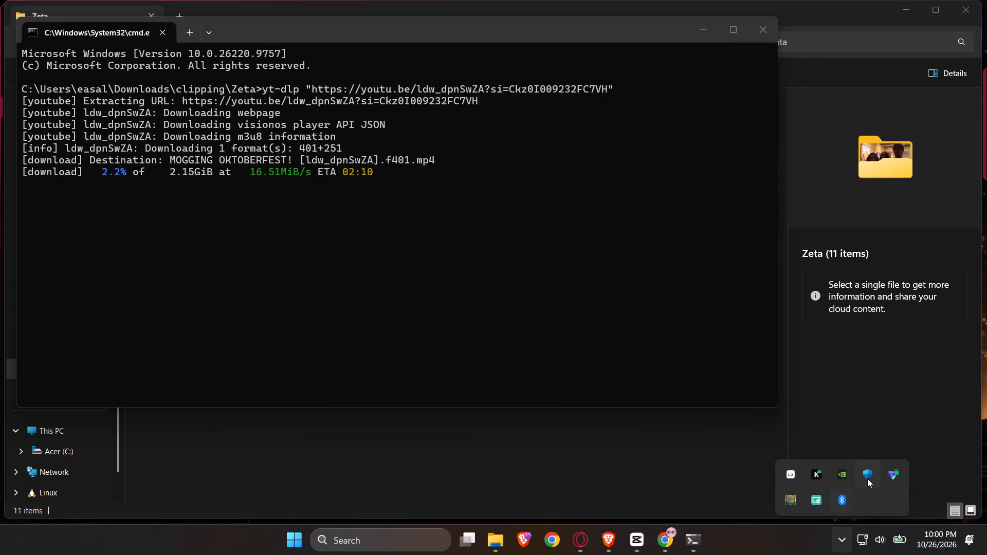
left_click(901, 474)
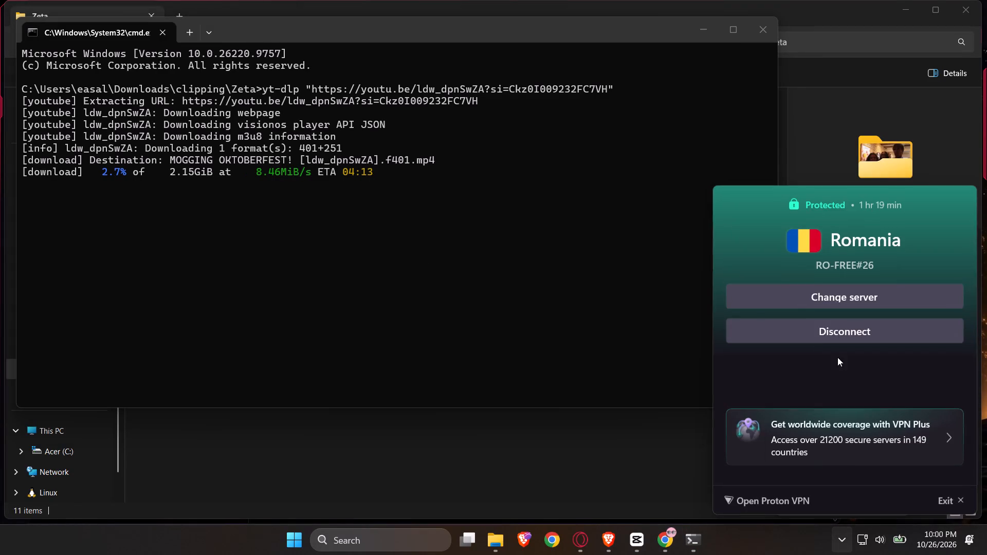
left_click(826, 335)
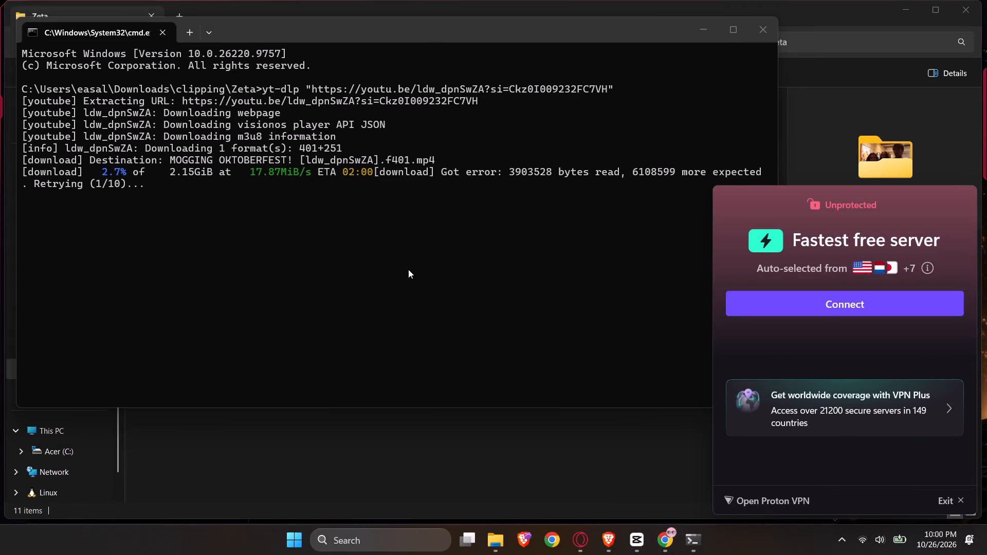
left_click(408, 269)
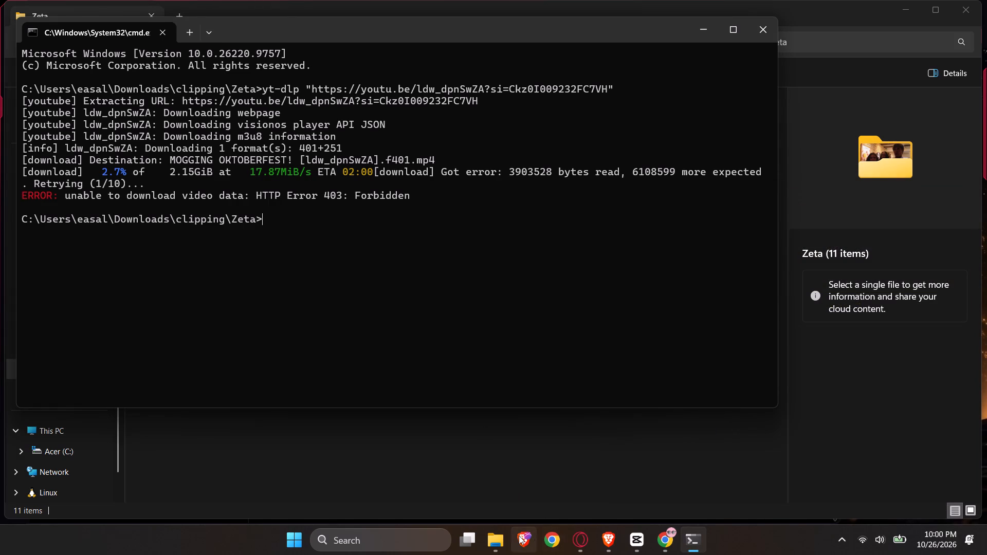
Switch to File Explorer and delete the partial MOGGING OKTOBERFEST! PART file from the Zeta folder.
left_click(495, 541)
left_click(565, 544)
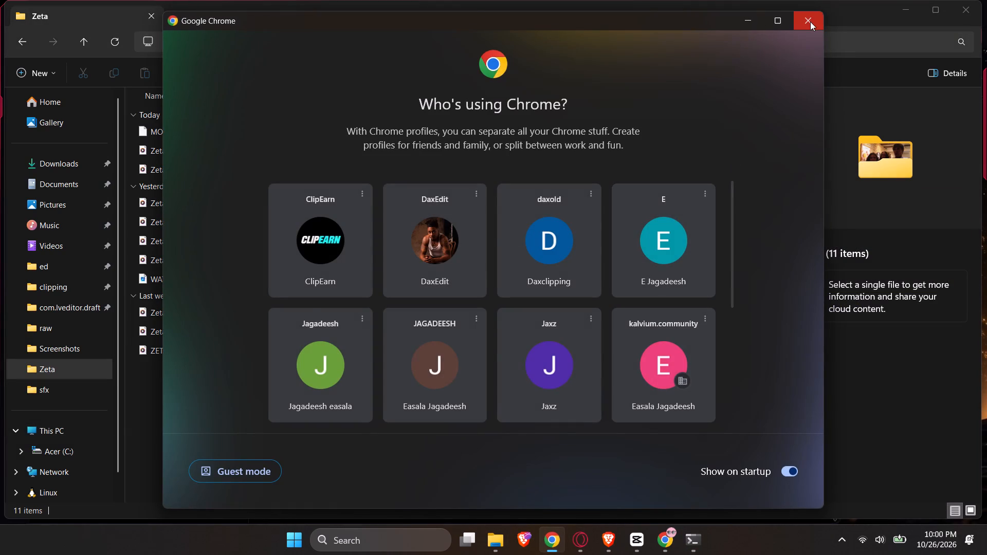
left_click(810, 23)
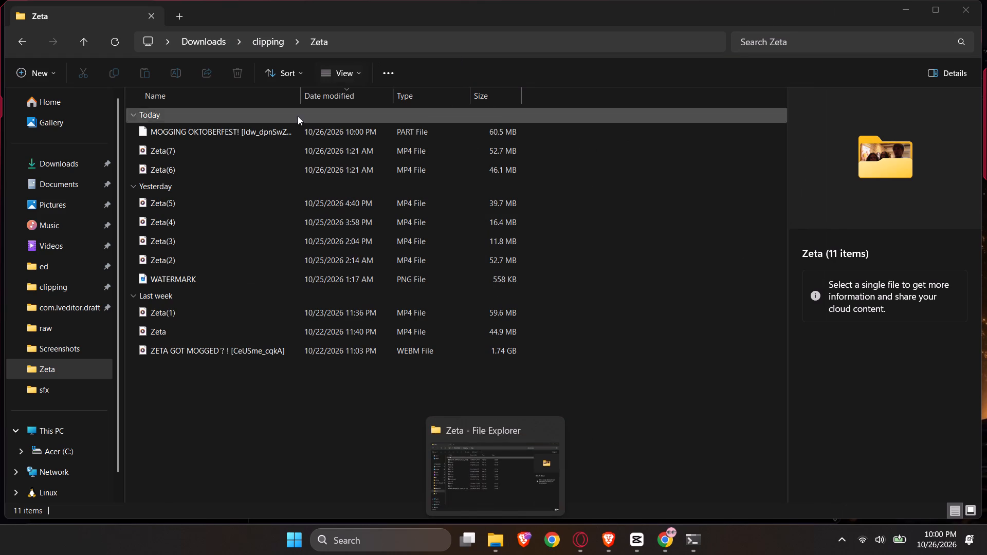
left_click(272, 134)
left_click(243, 62)
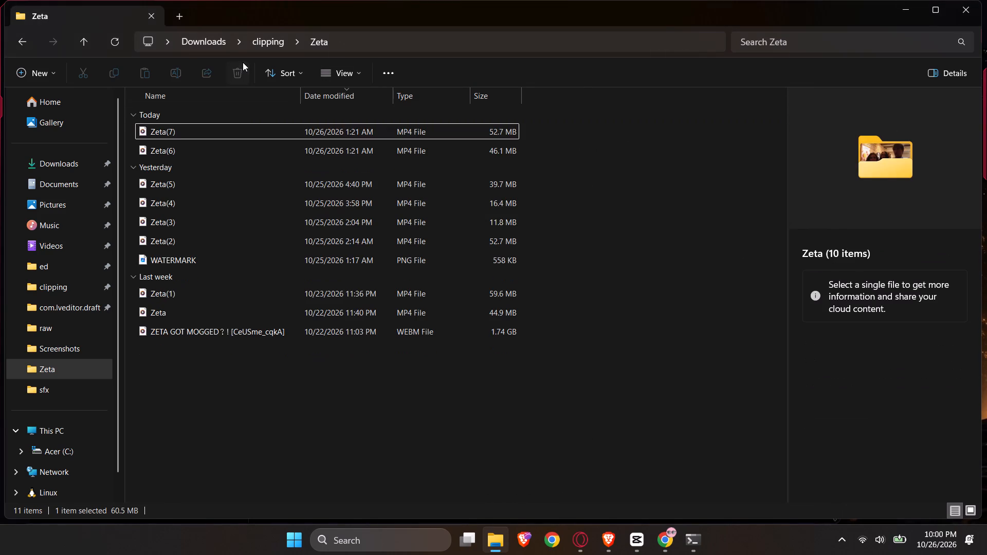
Return to the command prompt and rerun the Oktoberfest video download with yt-dlp, using the copied YouTube link in quotes.
key("alt+Tab")
type("yt-dlp")
key("space")
key("shift+quotedbl")
key("ctrl+v")
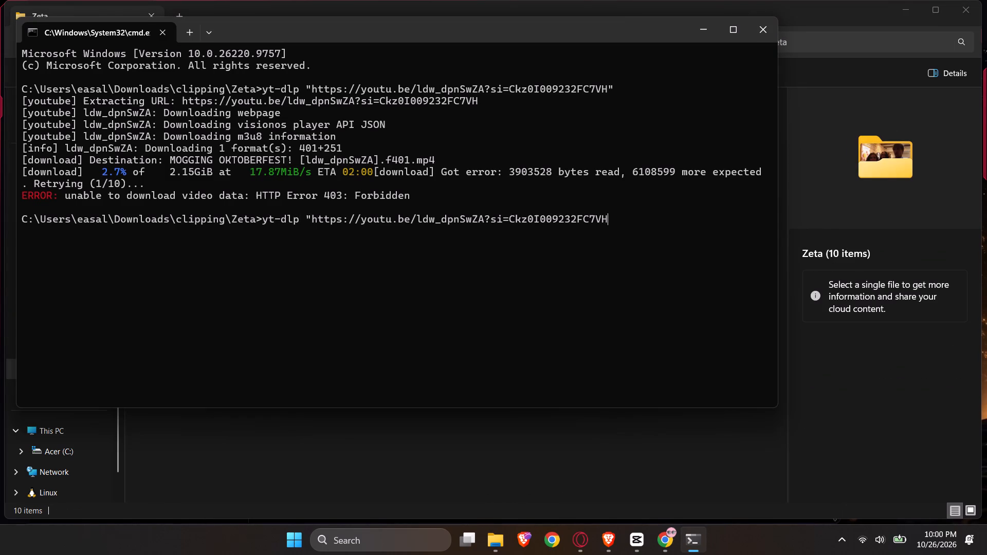
key("shift+quotedbl")
key("Return")
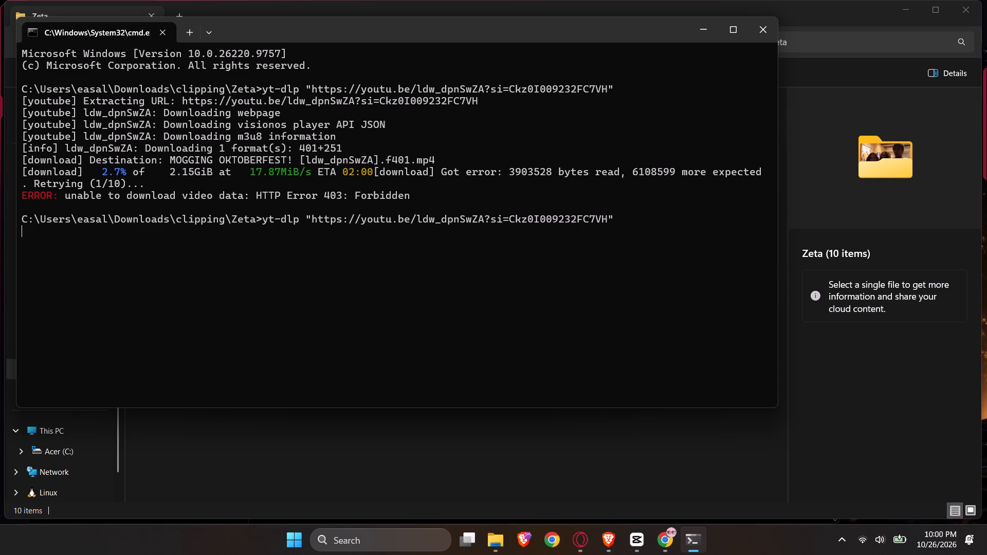
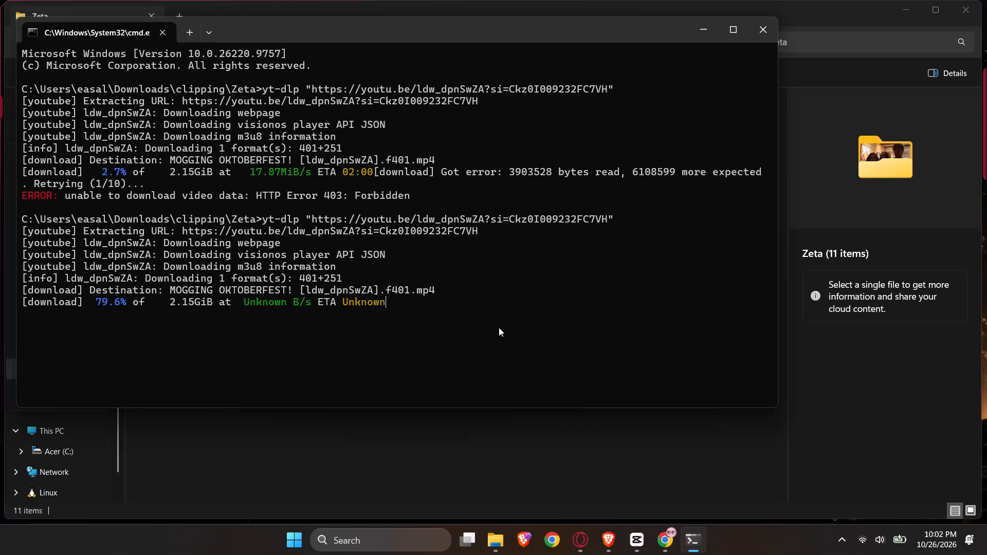
Close the share dialog on the YouTube video page, and close the command prompt window once the Oktoberfest download completes.
left_click(672, 544)
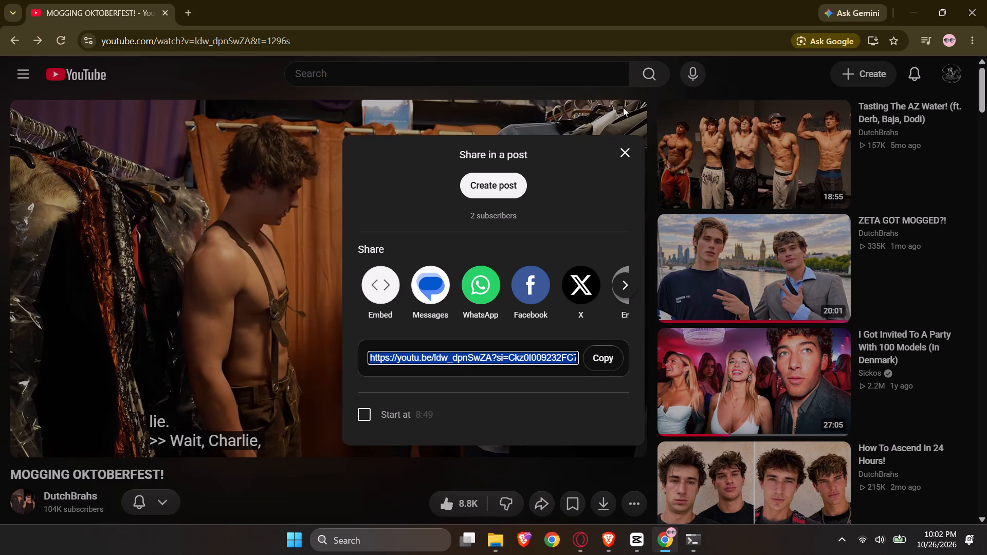
left_click(628, 154)
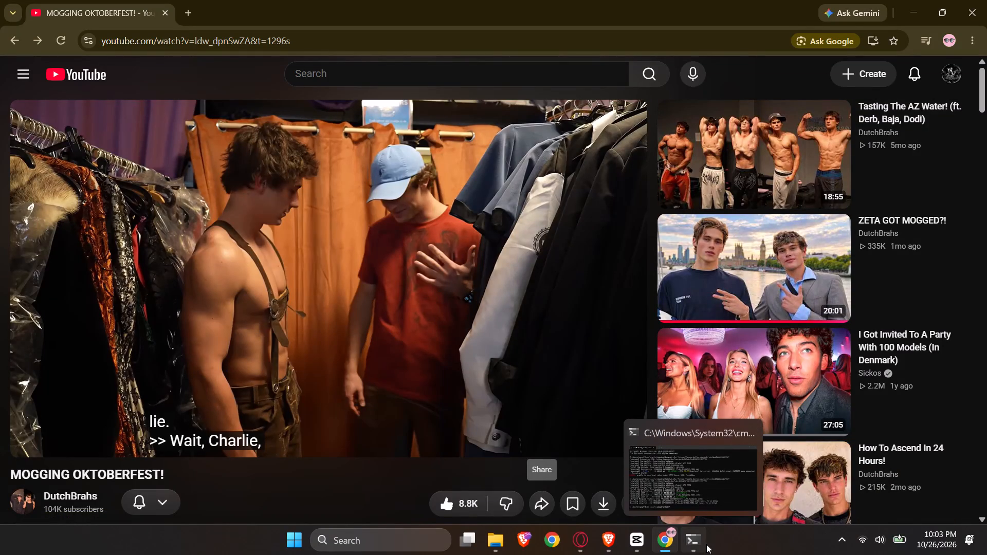
scroll(867, 392, "down", 2)
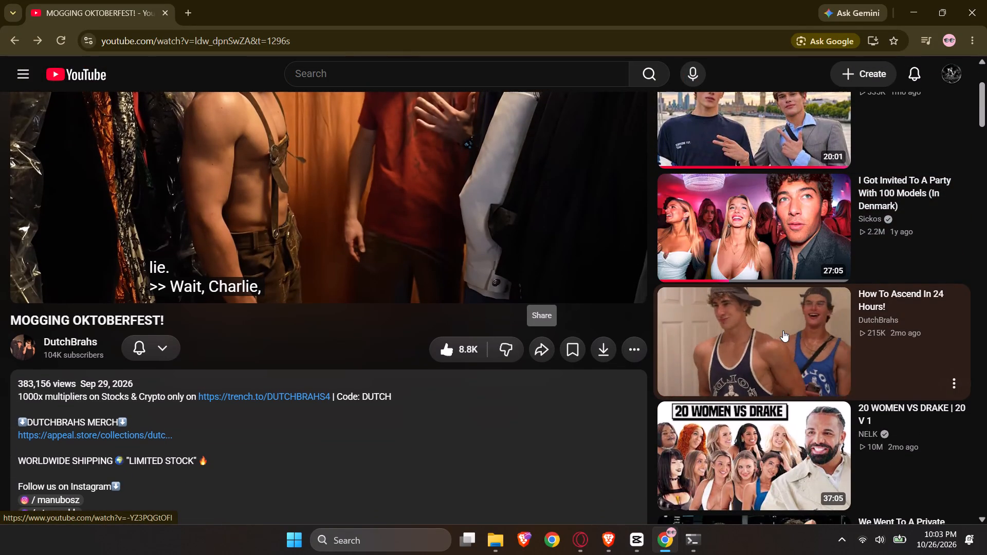
left_click(700, 544)
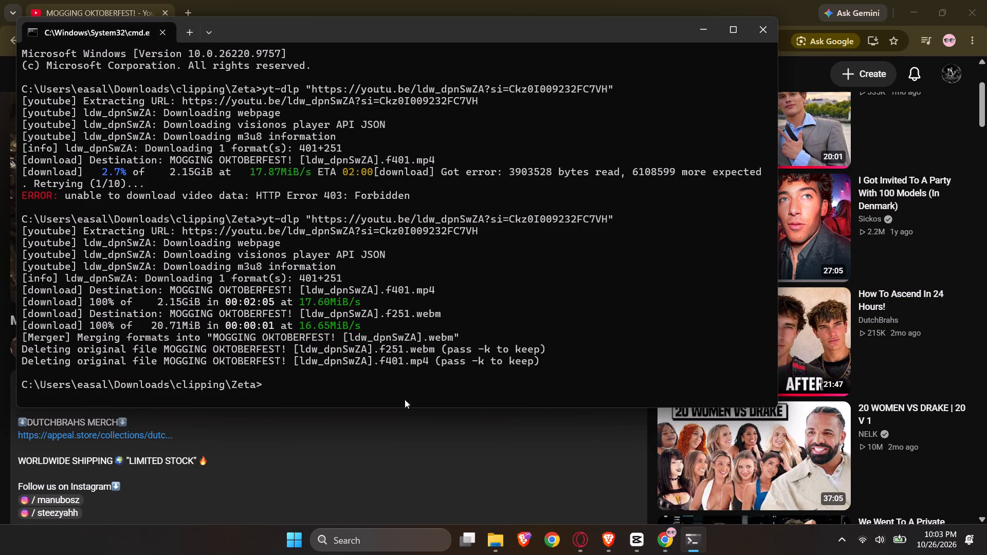
left_click(761, 36)
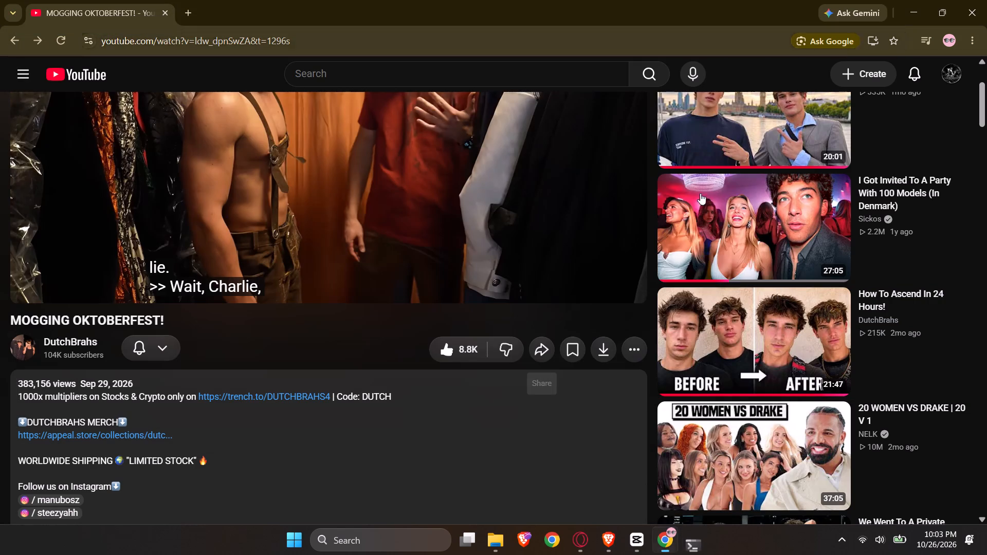
Switch to the Zeta folder in File Explorer and reconnect Proton VPN to the fastest free server.
left_click(507, 547)
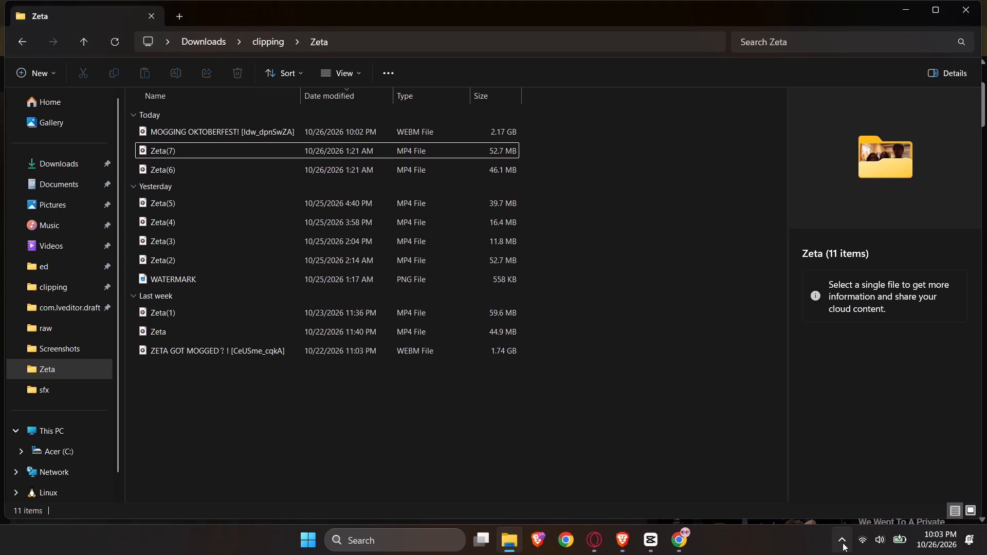
left_click(843, 543)
left_click(896, 478)
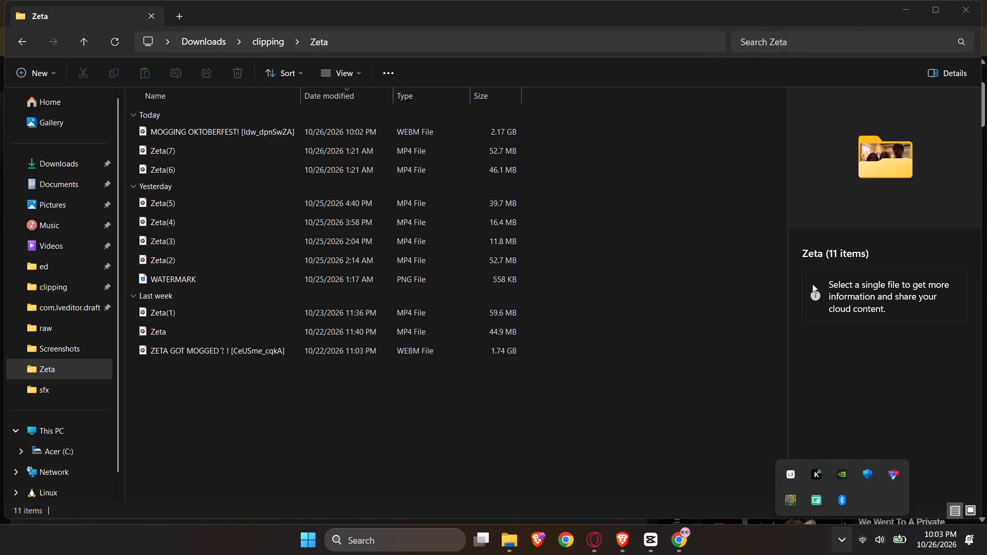
left_click(868, 306)
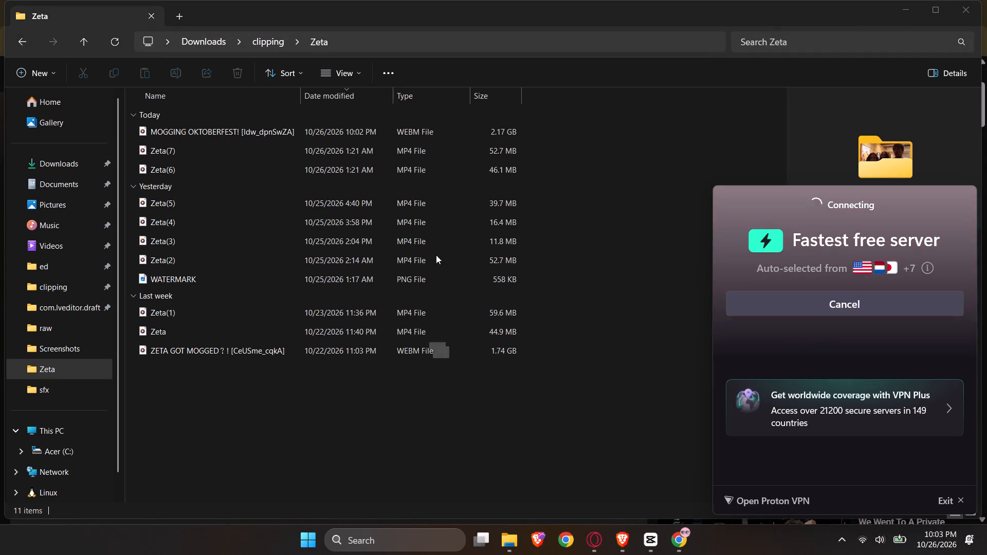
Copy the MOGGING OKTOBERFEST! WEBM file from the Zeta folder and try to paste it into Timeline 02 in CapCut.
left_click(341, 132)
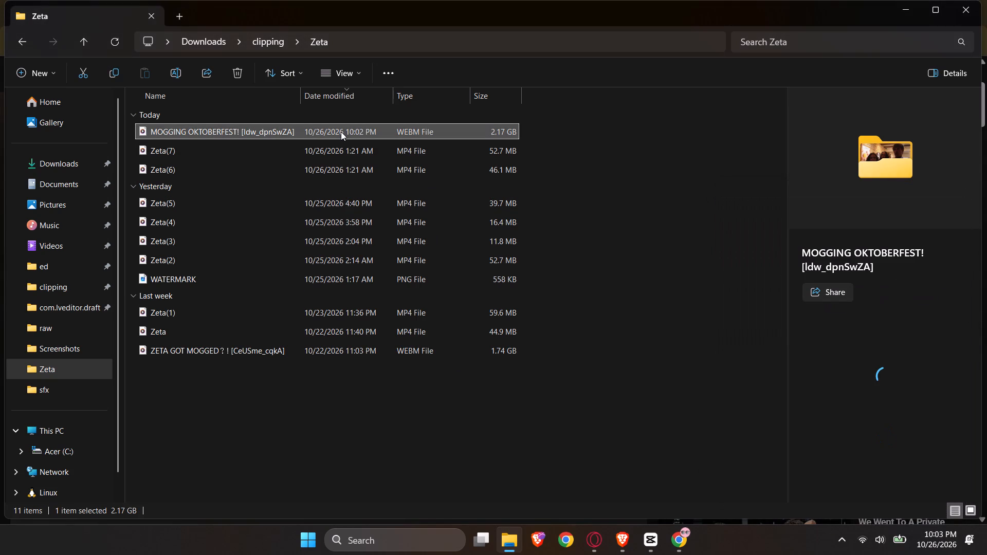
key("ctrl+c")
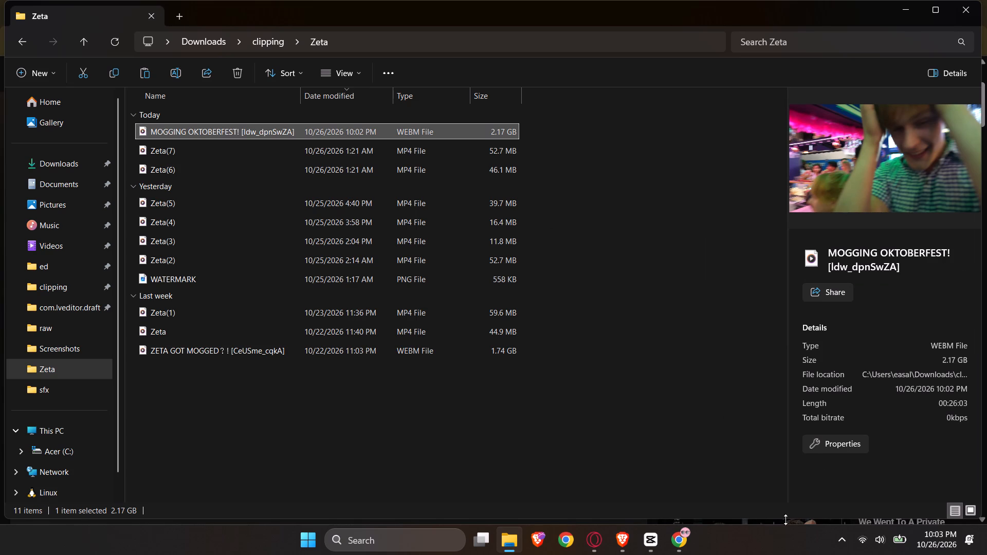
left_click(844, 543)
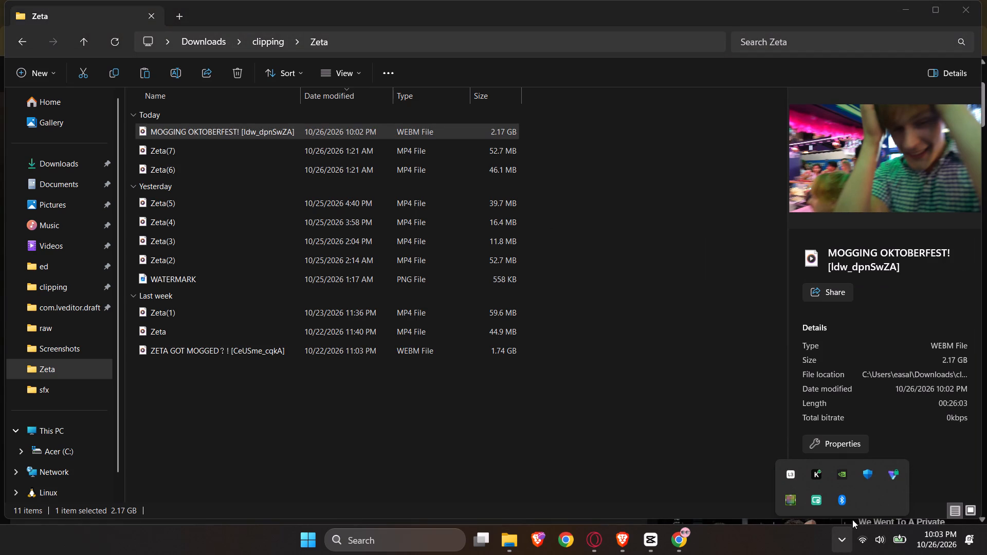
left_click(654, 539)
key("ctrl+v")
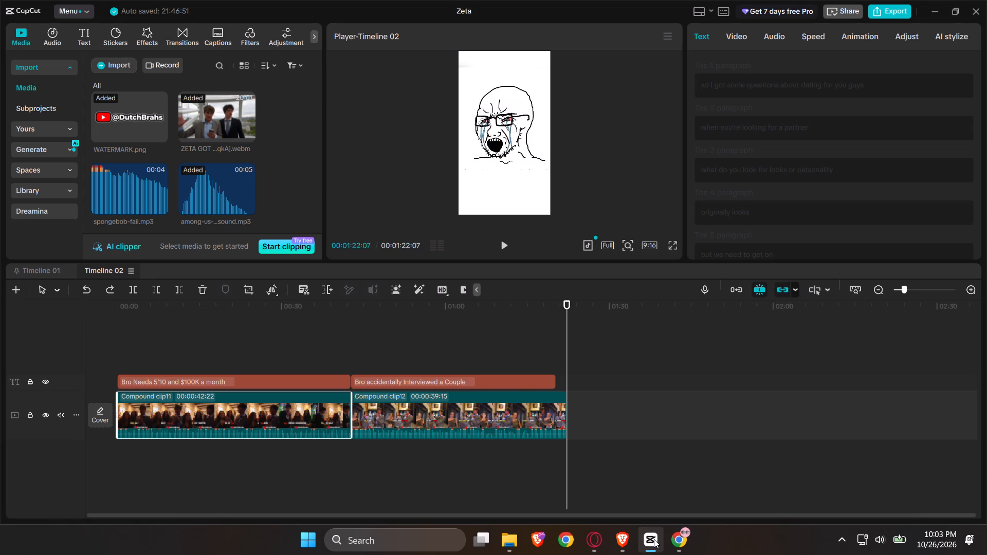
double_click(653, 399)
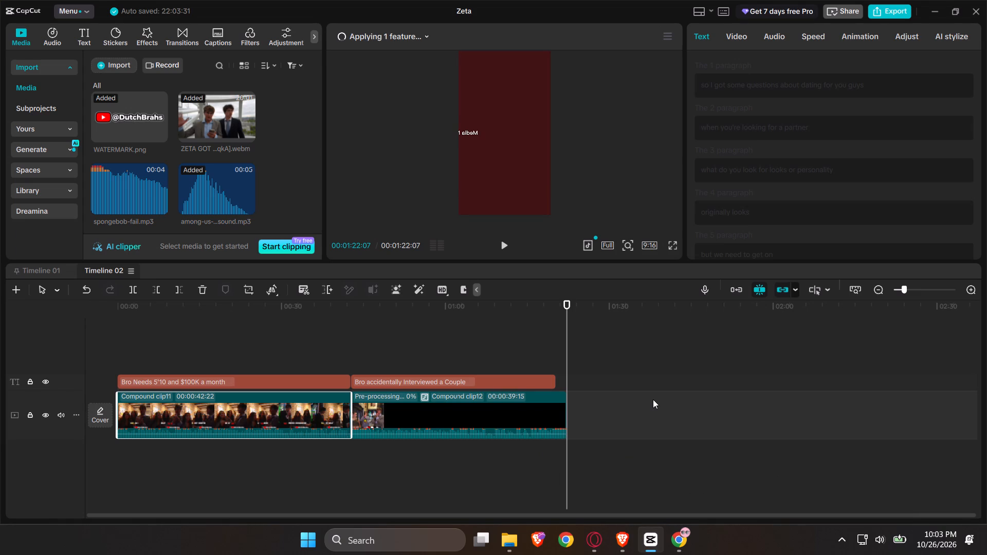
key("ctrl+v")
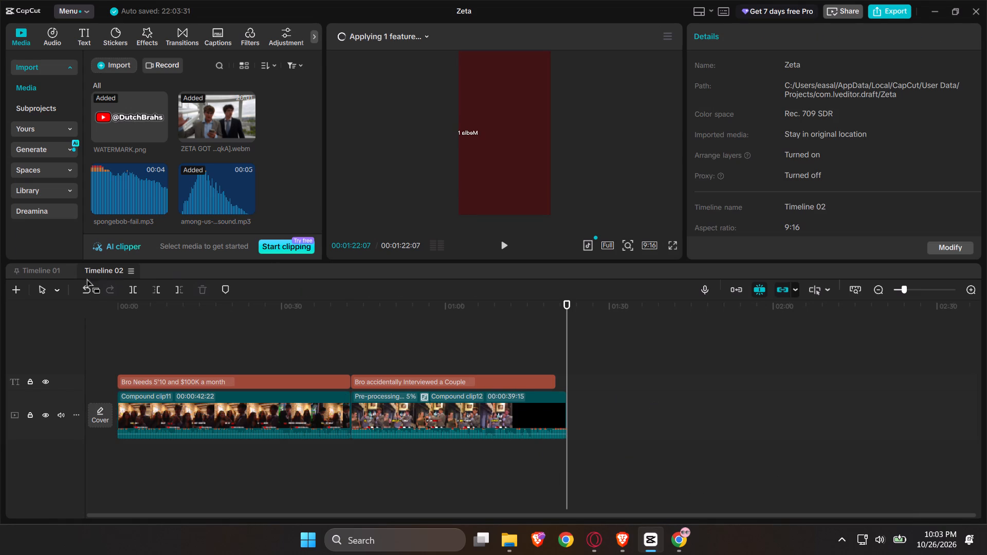
Switch to Timeline 01 and delete all the ZETA GOT MOGGED clips from it.
left_click(52, 269)
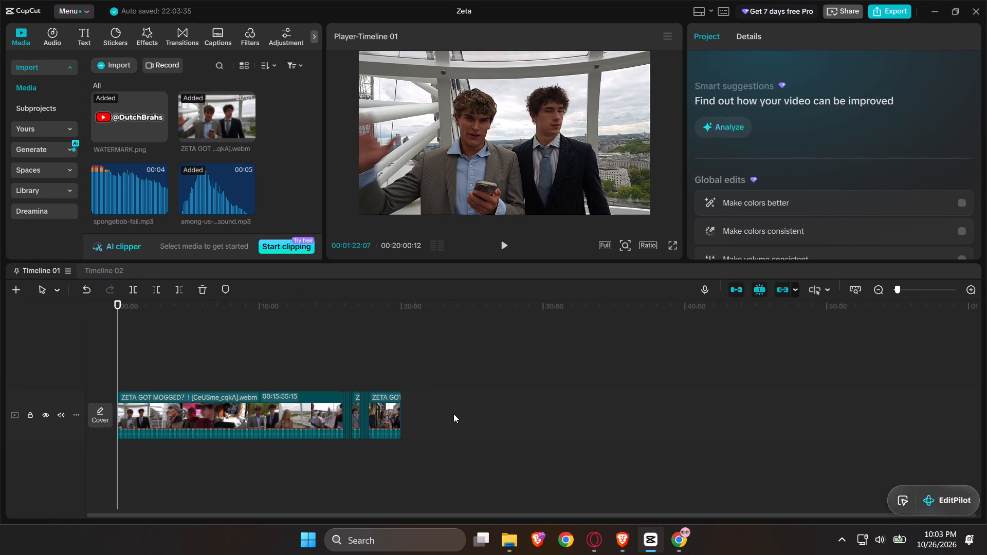
double_click(453, 414)
left_click_drag(453, 414, 153, 412)
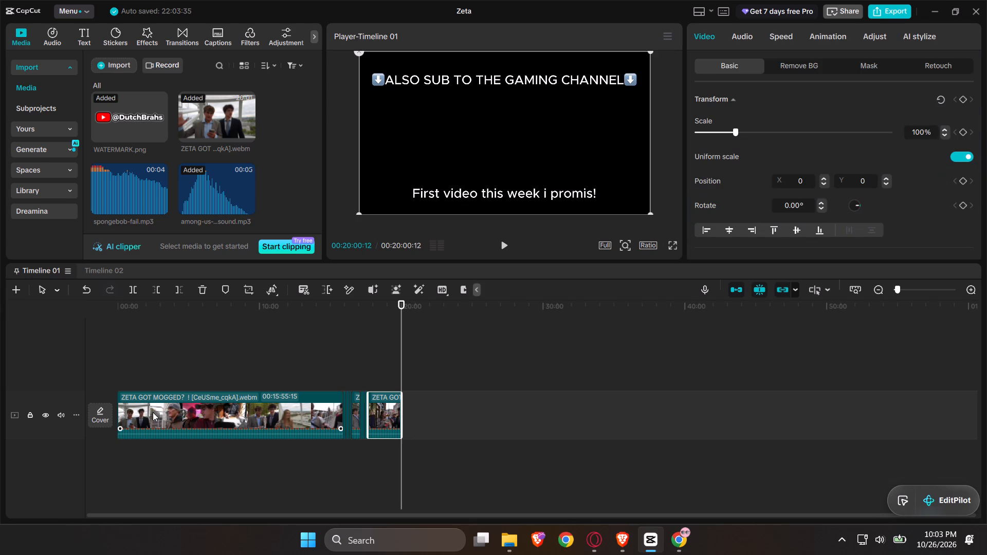
key("ctrl+a")
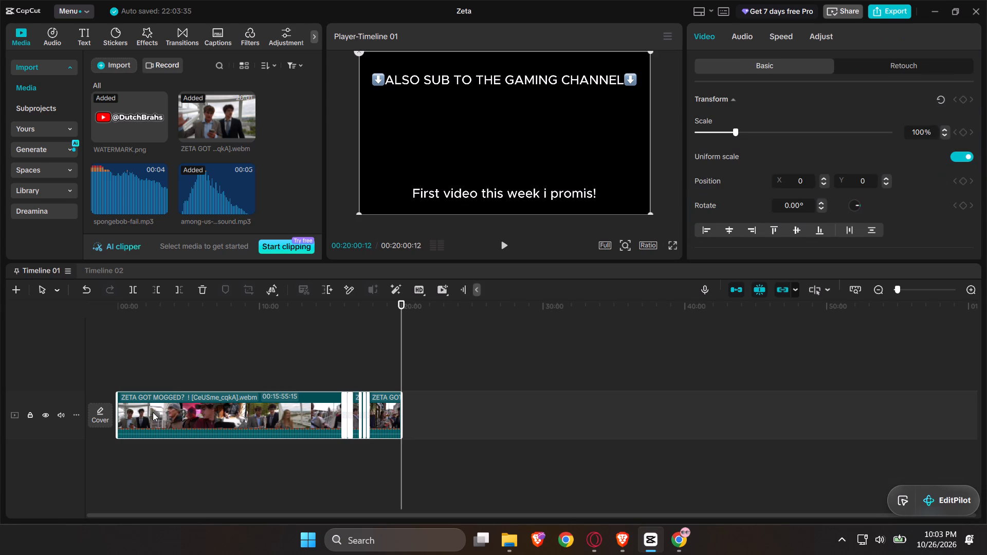
key("BackSpace")
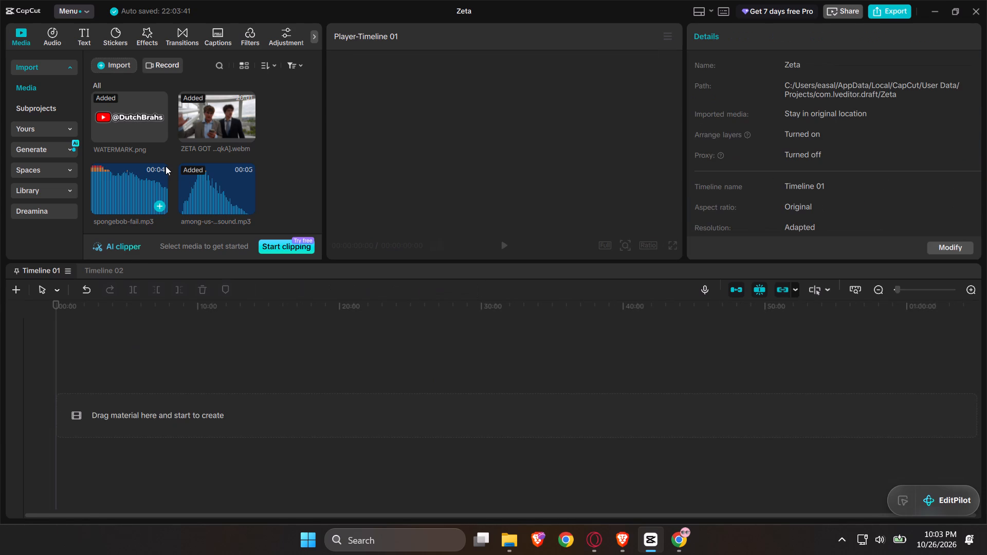
Add the MOGGING OKTOBERFEST! WEBM file from the Zeta folder to the empty Timeline 01.
left_click(111, 69)
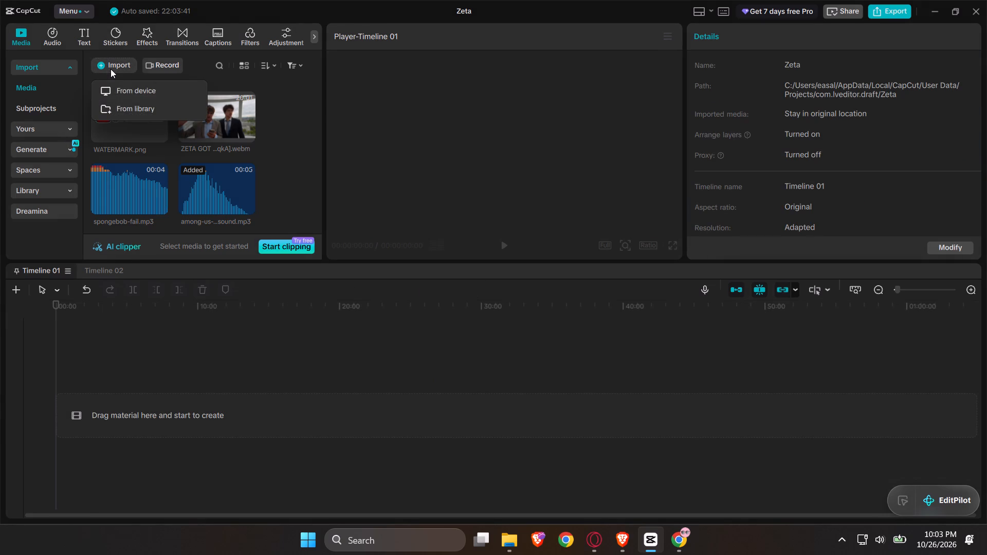
key("alt+Tab")
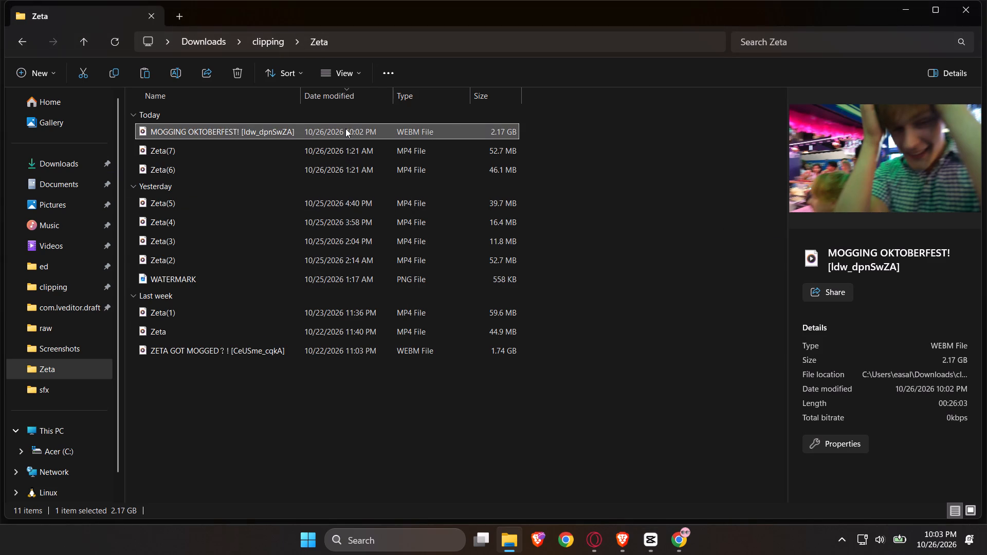
left_click_drag(345, 128, 164, 365)
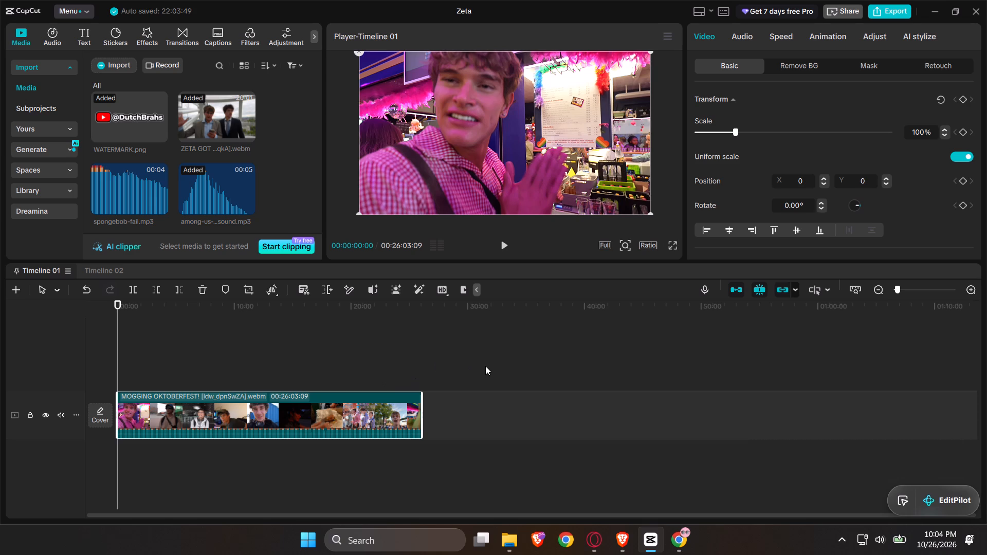
Close the Brave window playing the Nemali Kulukula song and the Zeta folder's File Explorer window.
left_click(615, 544)
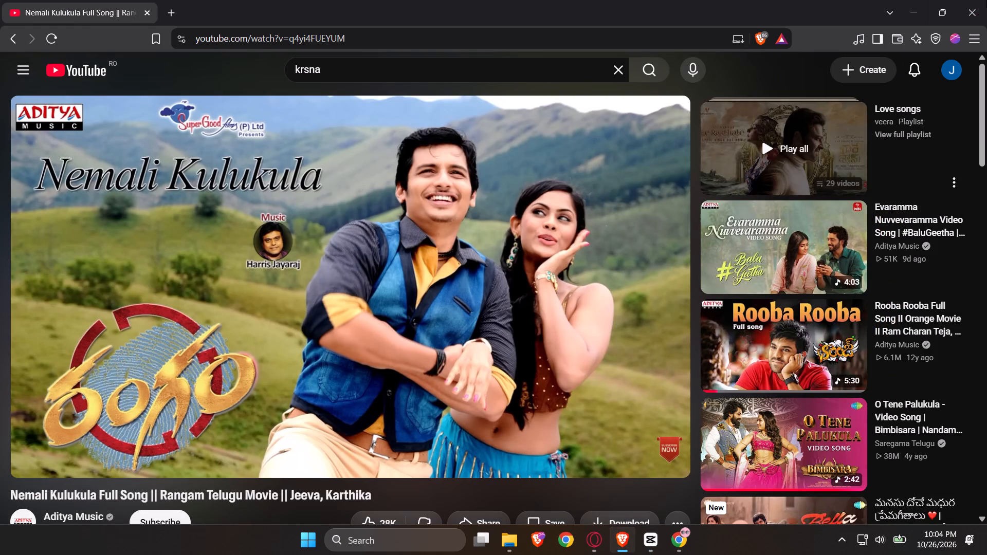
left_click(986, 0)
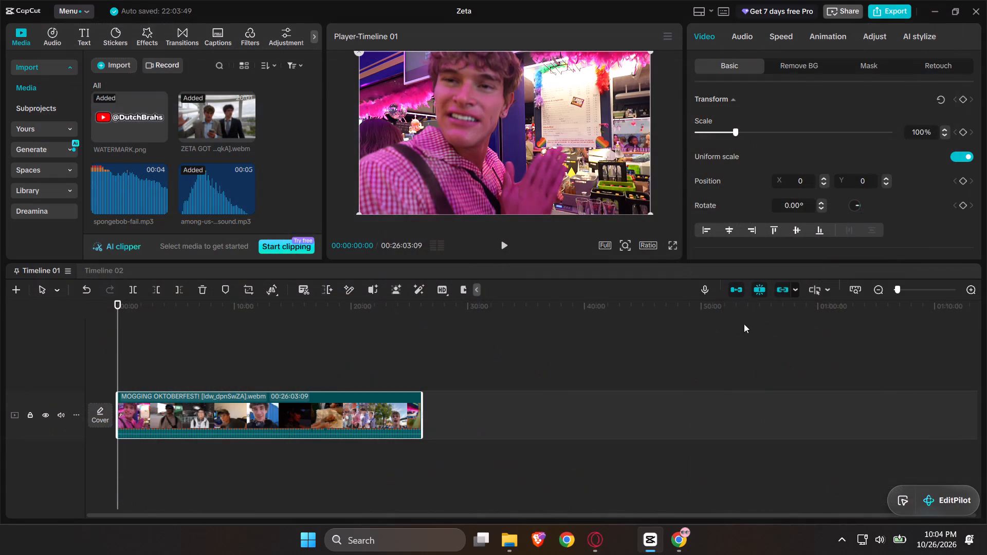
left_click(534, 543)
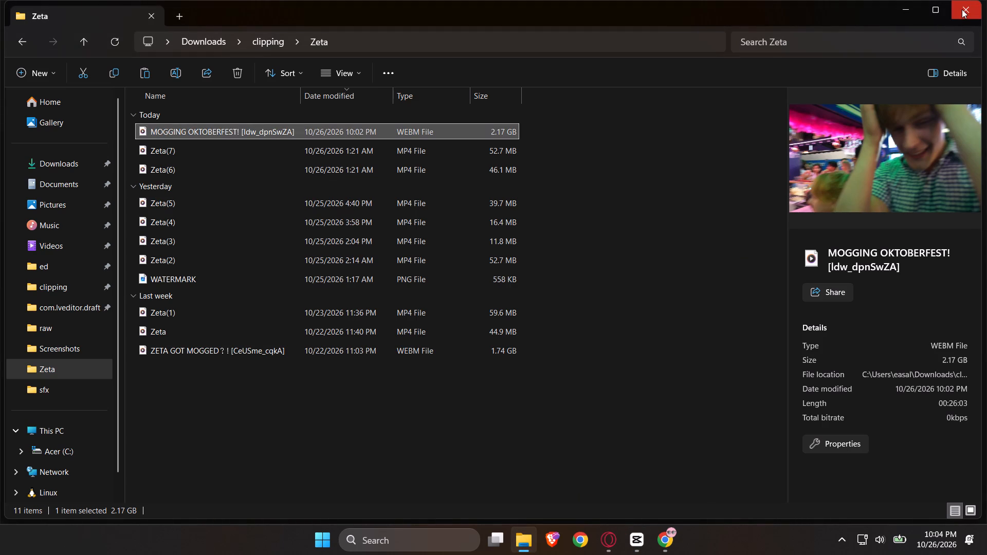
left_click(962, 9)
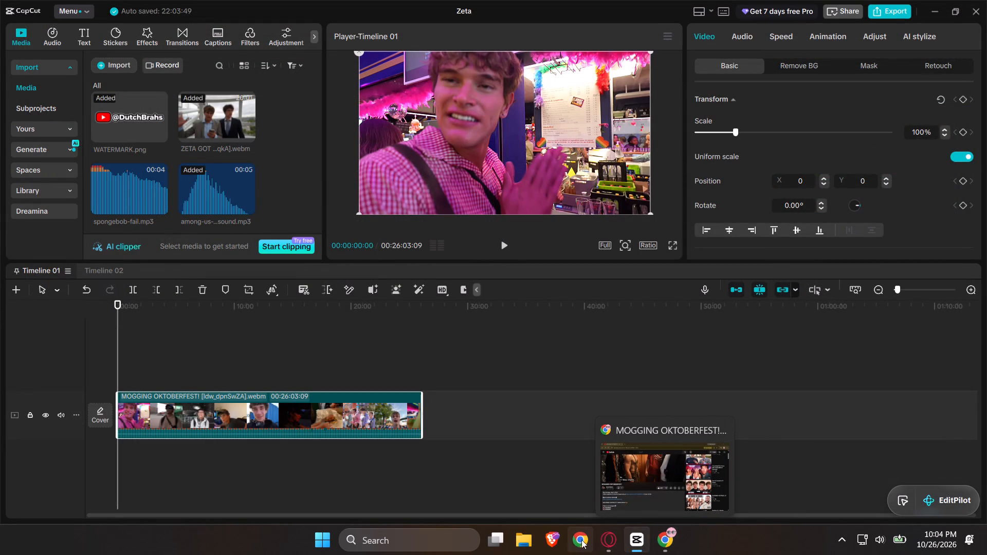
Reopen Brave on the Nemali Kulukula song page and start a recommended music mix from the suggestions.
left_click(554, 539)
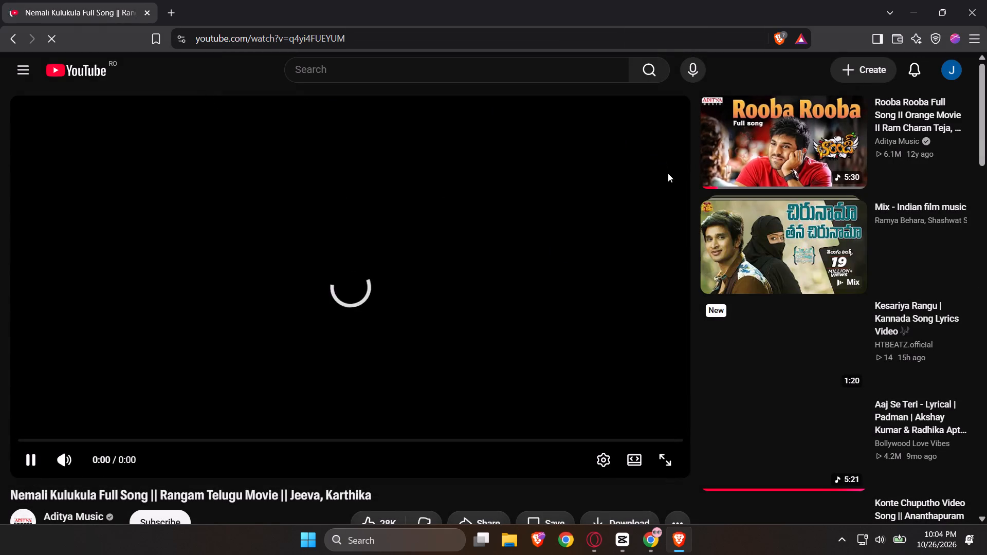
scroll(566, 333, "down", 4)
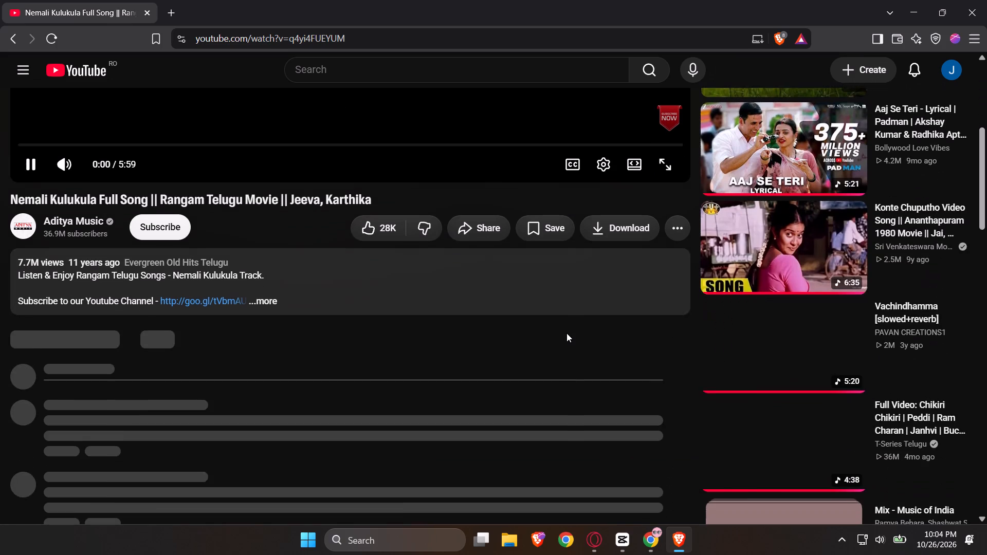
scroll(566, 333, "down", 3)
left_click(839, 160)
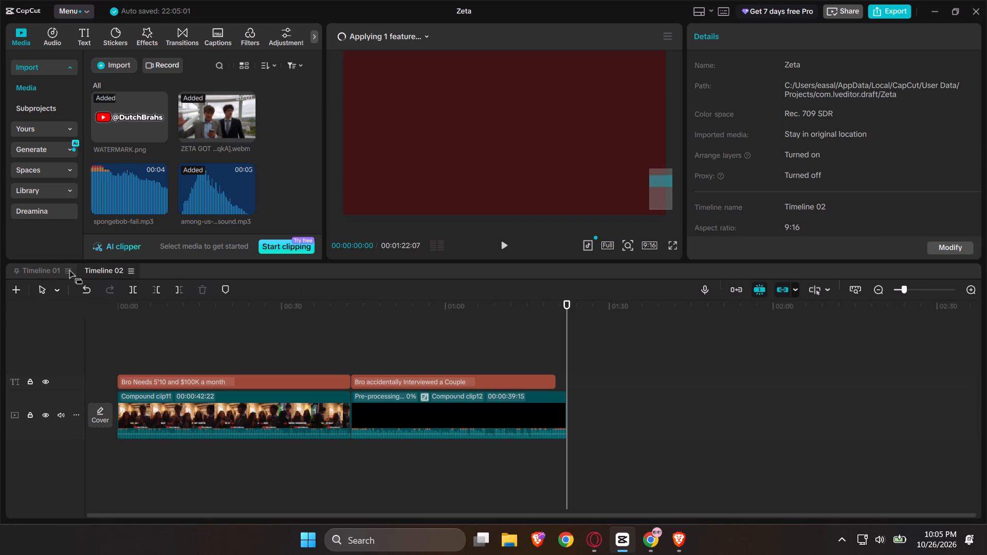
left_click(33, 270)
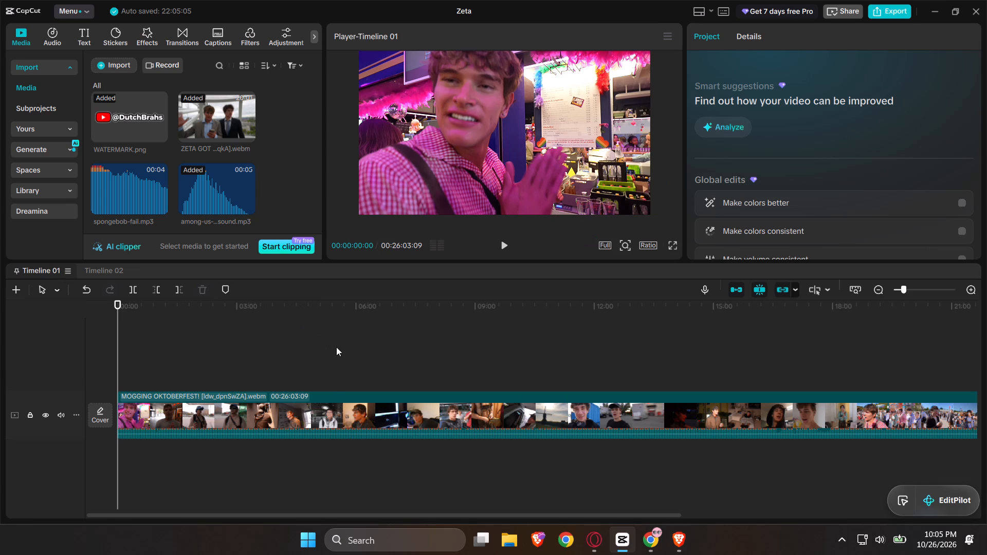
Switch to the Zeta chat in ChatGPT, recheck the clip sequence's source timestamps, and return to CapCut.
triple_click(336, 347)
key("alt+Tab")
scroll(405, 362, "down", 1)
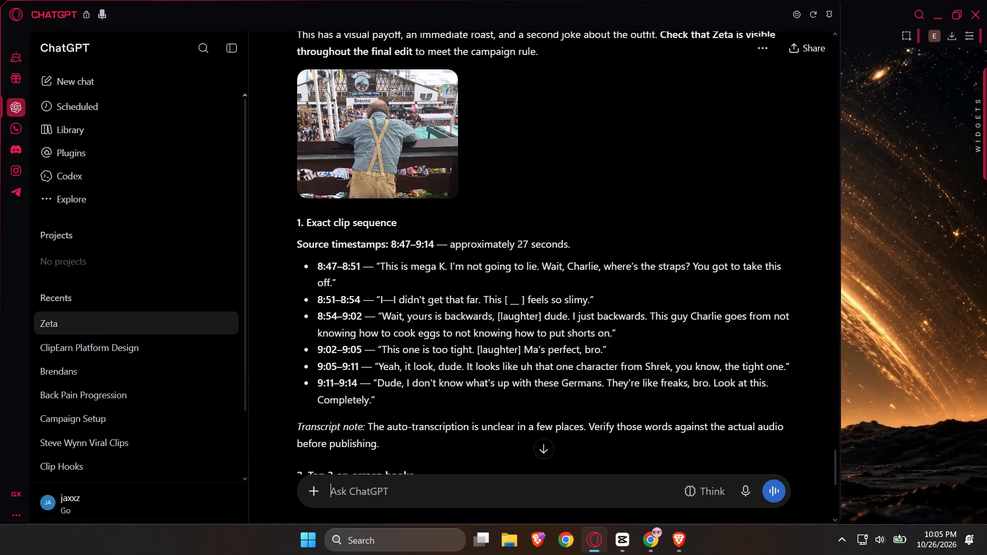
scroll(405, 362, "down", 1)
key("alt+Tab")
Move the Timeline 01 playhead forward to about 7:40 and play the Oktoberfest video from there.
scroll(636, 372, "left", 1)
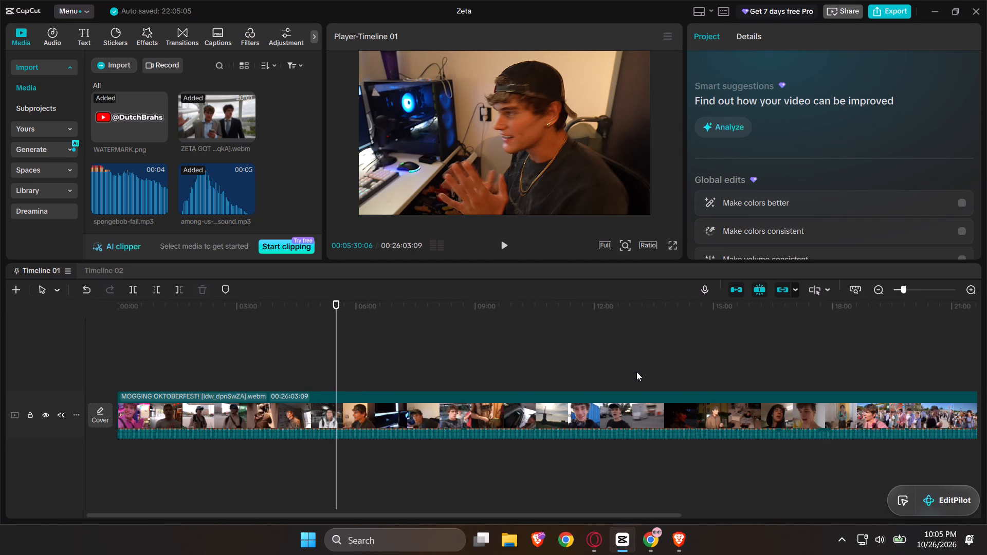
scroll(636, 372, "up", 17, "ctrl")
left_click(591, 342)
left_click_drag(591, 342, 667, 361)
scroll(667, 361, "up", 10, "ctrl")
scroll(667, 361, "left", 1)
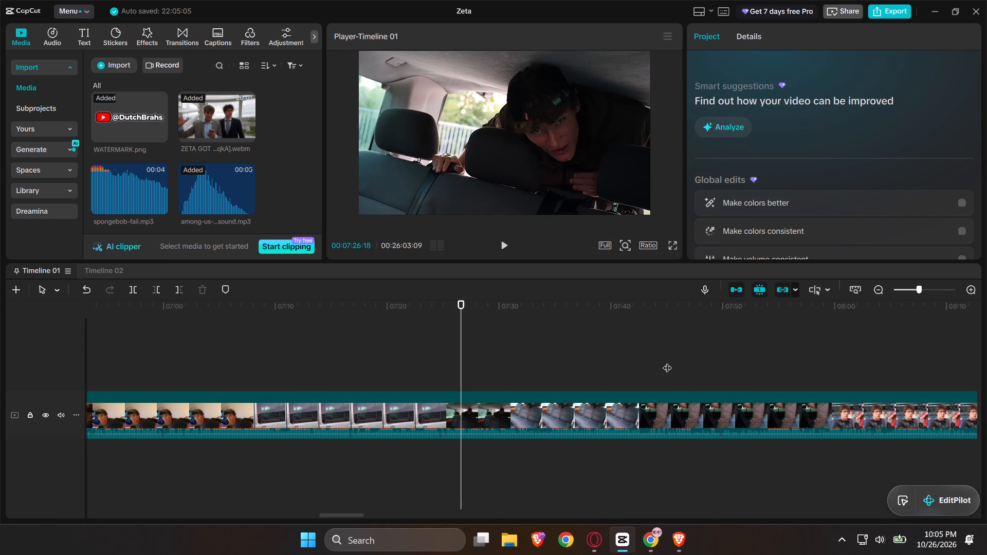
left_click(606, 355)
left_click_drag(606, 355, 611, 361)
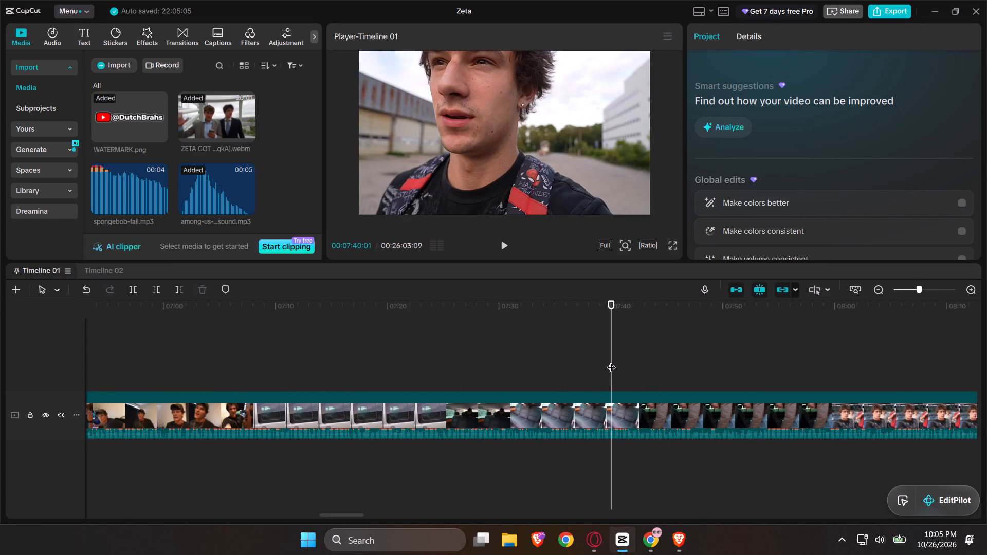
key("space")
scroll(611, 361, "left", 1)
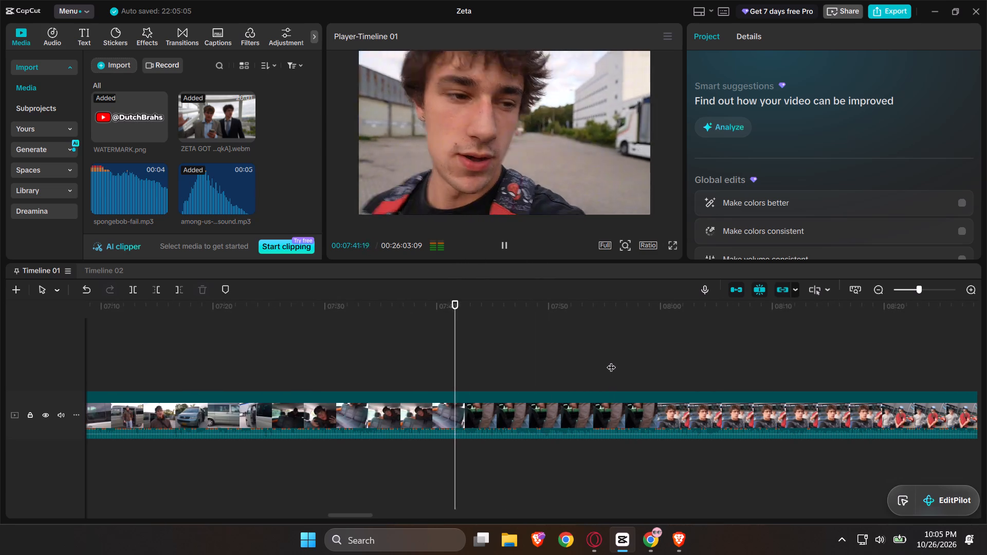
left_click(500, 415)
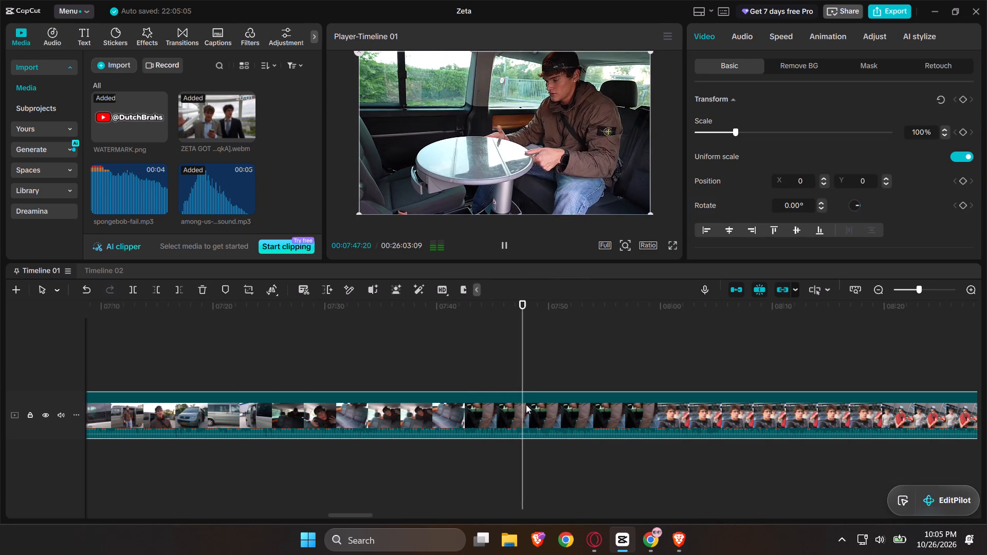
Pause the Konte Chuputho song video playing in Brave and return to CapCut.
key("alt+Tab")
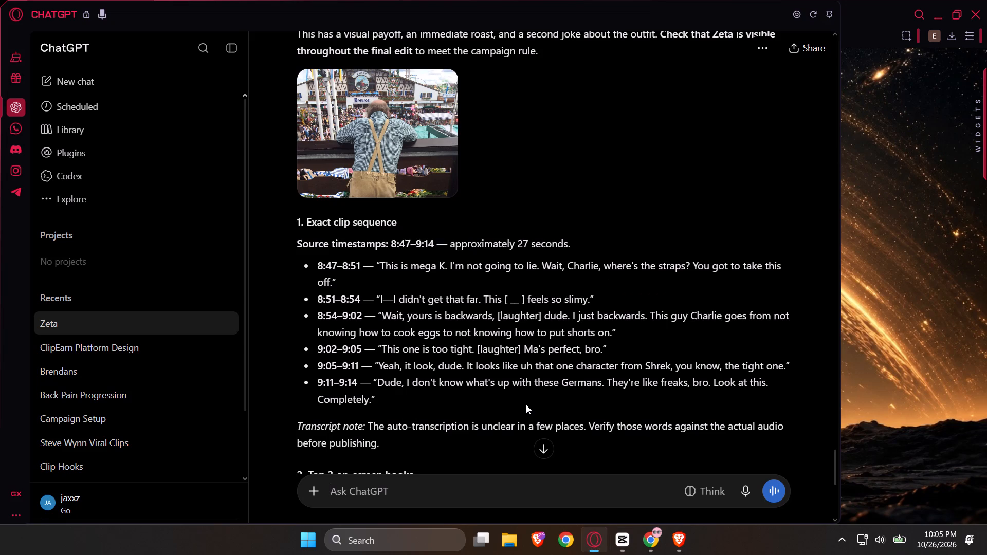
key("alt+Tab")
key("alt+Tab")
key("alt+Tab")
key("space")
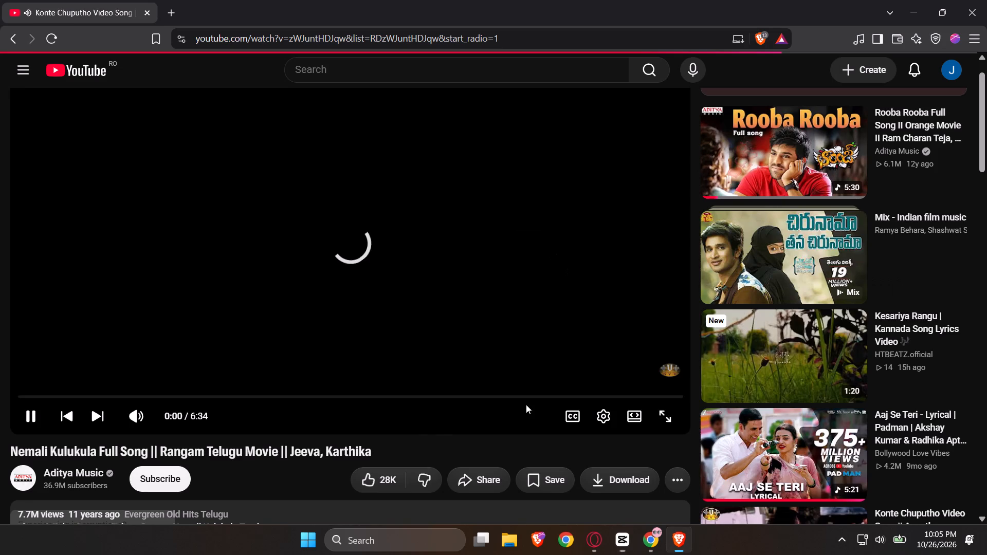
key("alt+Tab")
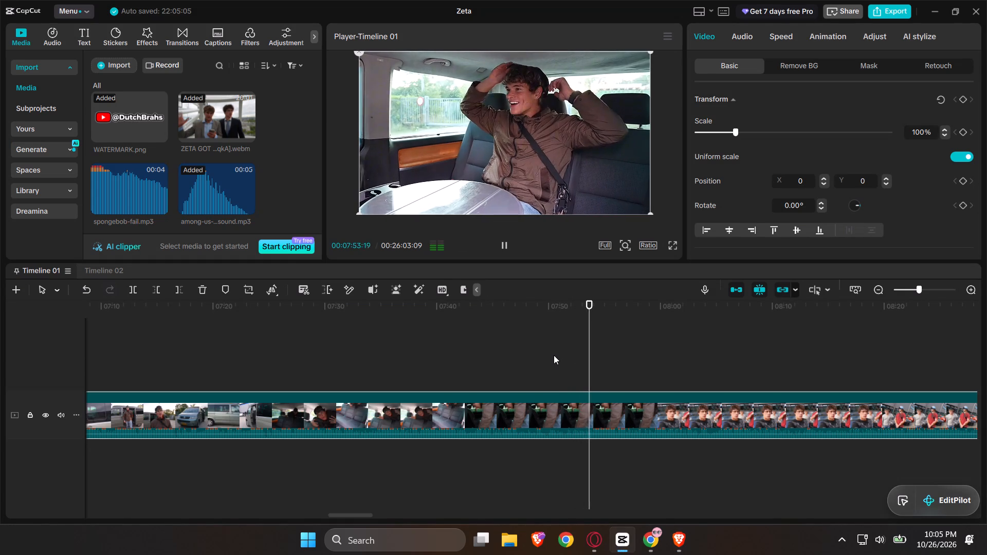
key("alt+Tab")
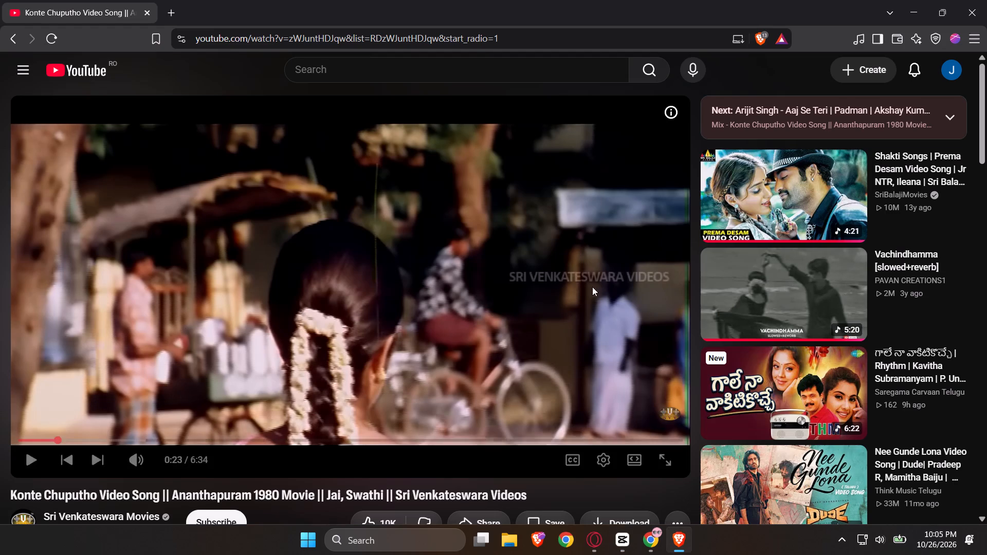
key("alt+Tab")
Recheck the clip's start time in ChatGPT, move the Timeline 01 playhead to about 8:40, and play from there.
key("alt+Tab")
key("alt+Tab")
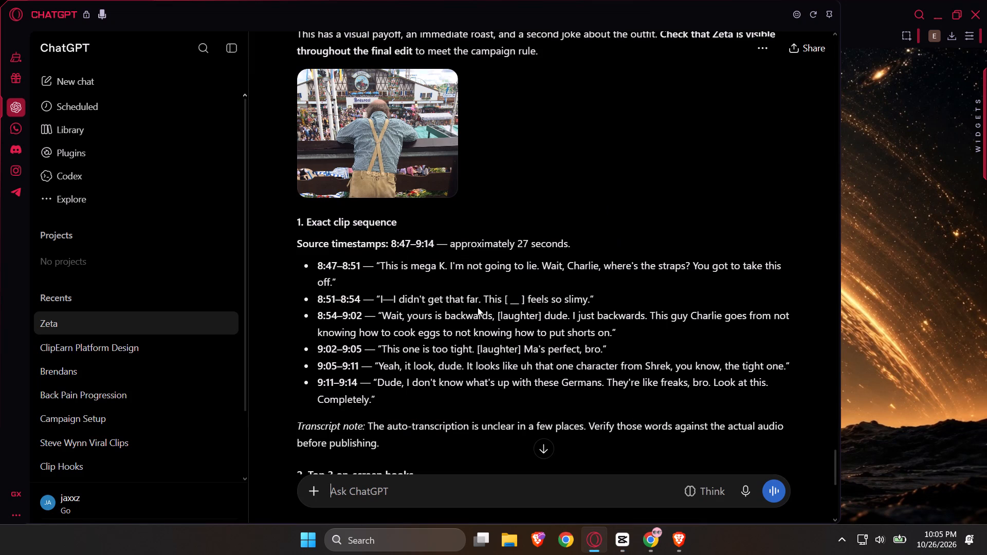
key("alt+Tab")
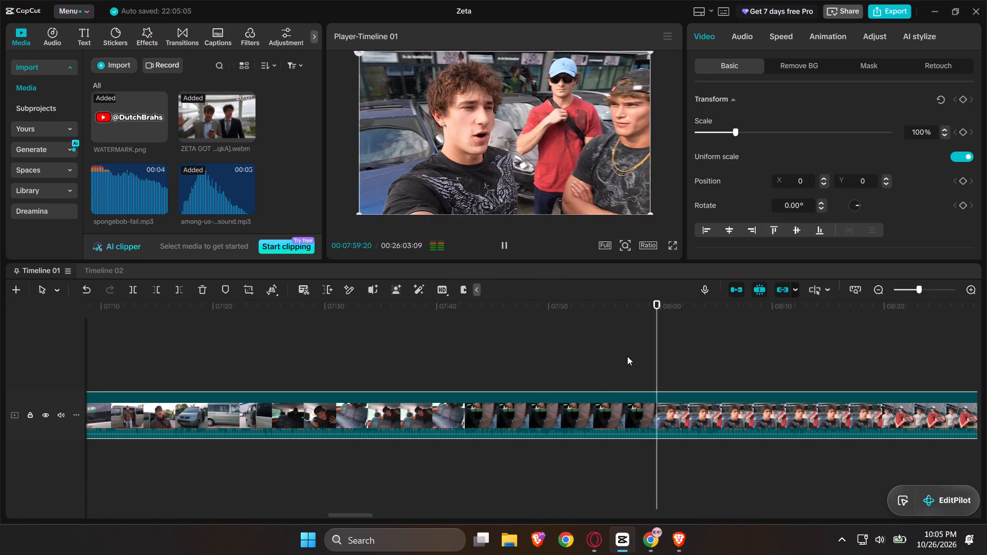
scroll(627, 356, "left", 1)
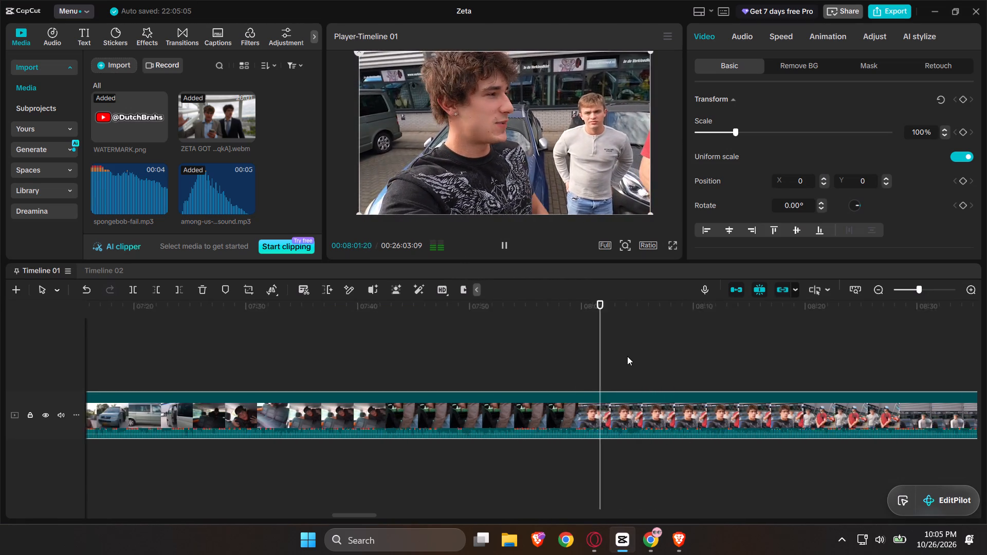
scroll(627, 356, "left", 1)
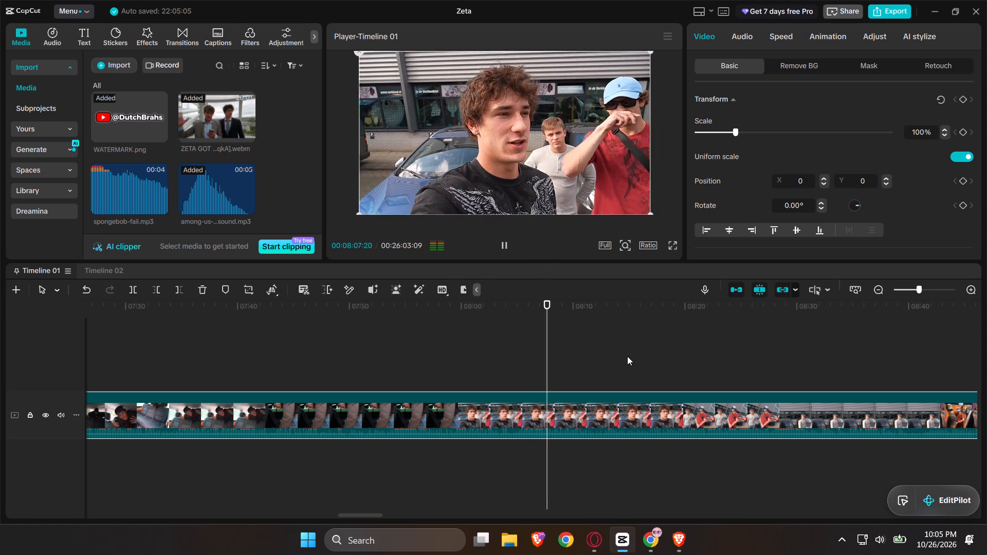
key("alt+Tab")
key("alt+Tab")
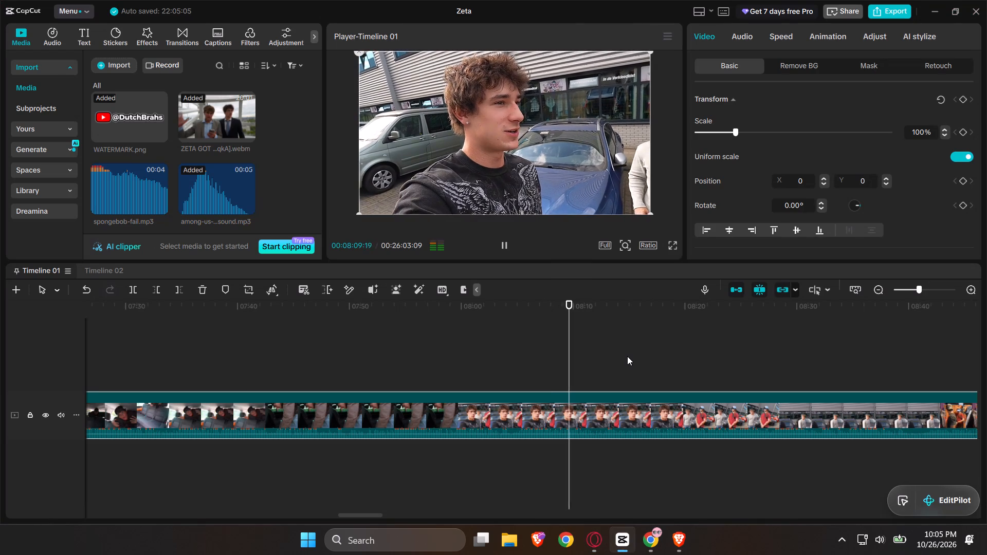
double_click(771, 357)
key("space")
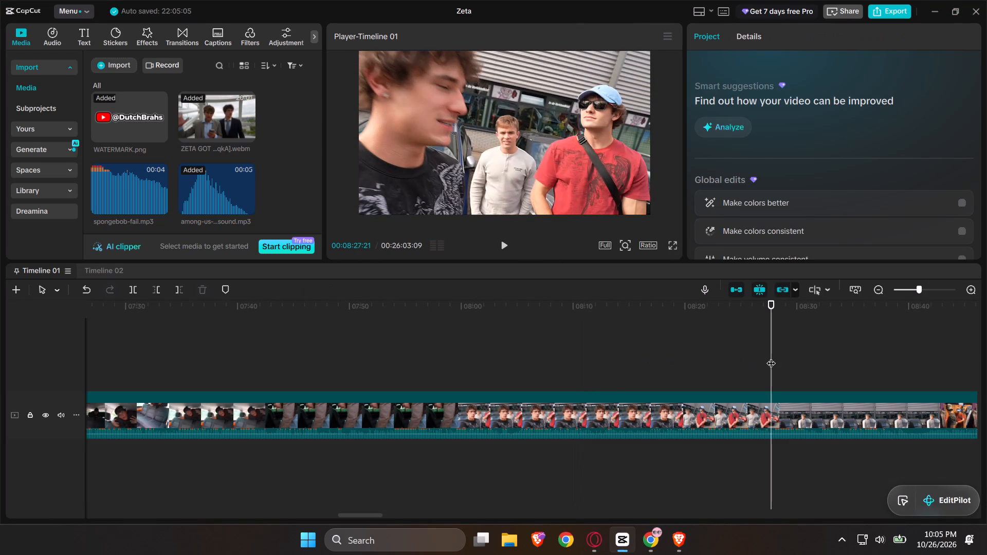
scroll(771, 357, "left", 2)
left_click(690, 340)
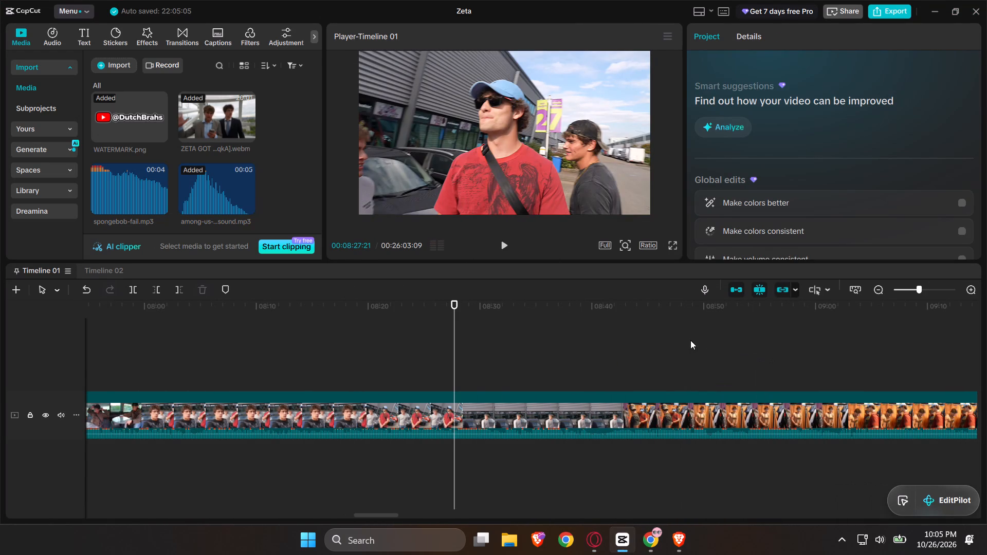
left_click_drag(690, 340, 592, 340)
key("space")
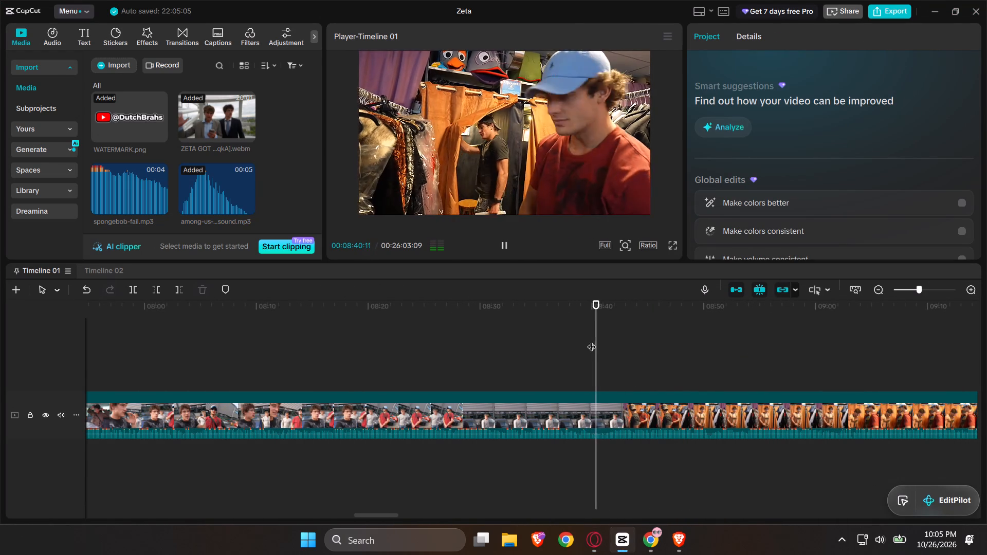
scroll(592, 340, "left", 1)
scroll(592, 340, "up", 14, "ctrl")
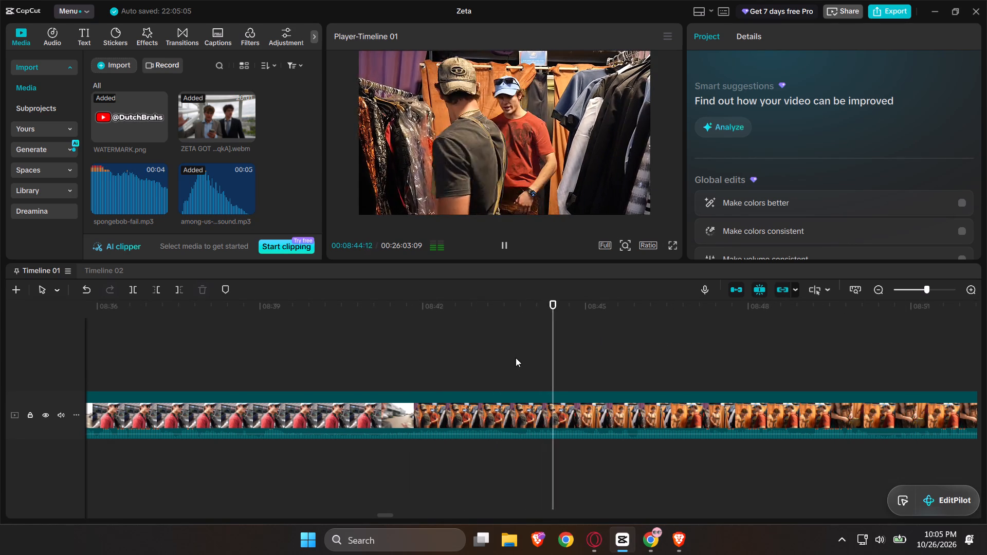
scroll(516, 358, "left", 1)
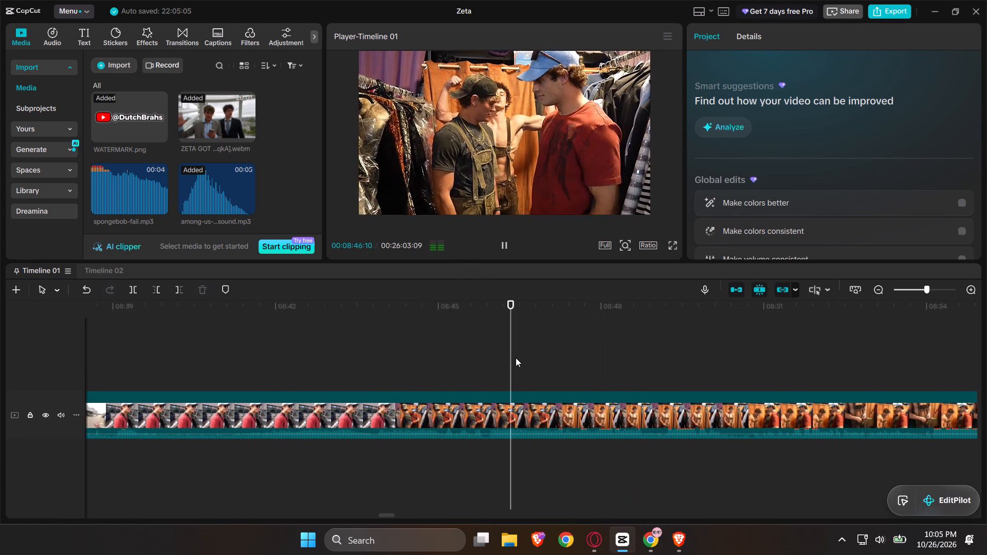
key("space")
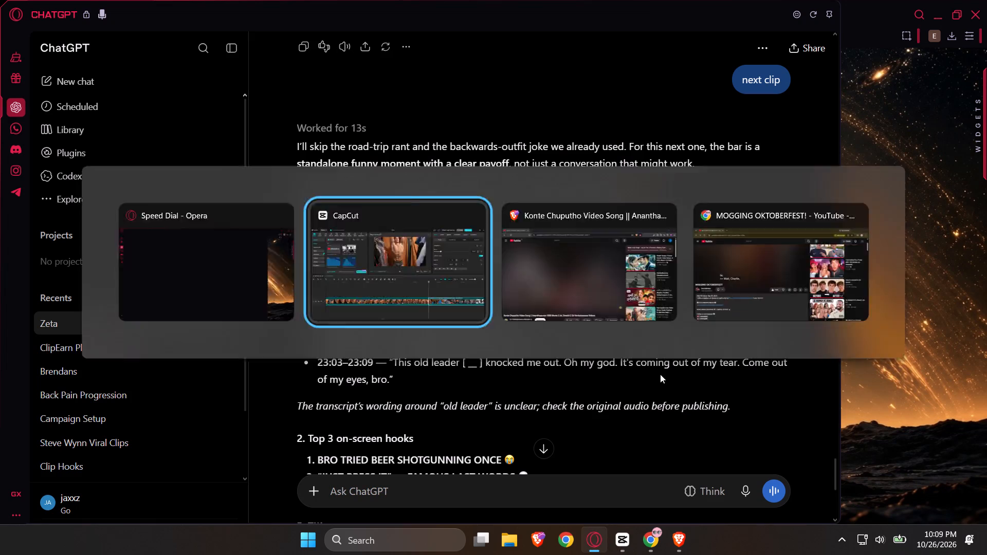
Locate the start of ChatGPT's 22:35–23:09 beer-shotgunning clip on Timeline 01, playing from about 22:29 and pausing at 22:35.
scroll(660, 374, "down", 18, "ctrl")
scroll(660, 374, "down", 3, "ctrl")
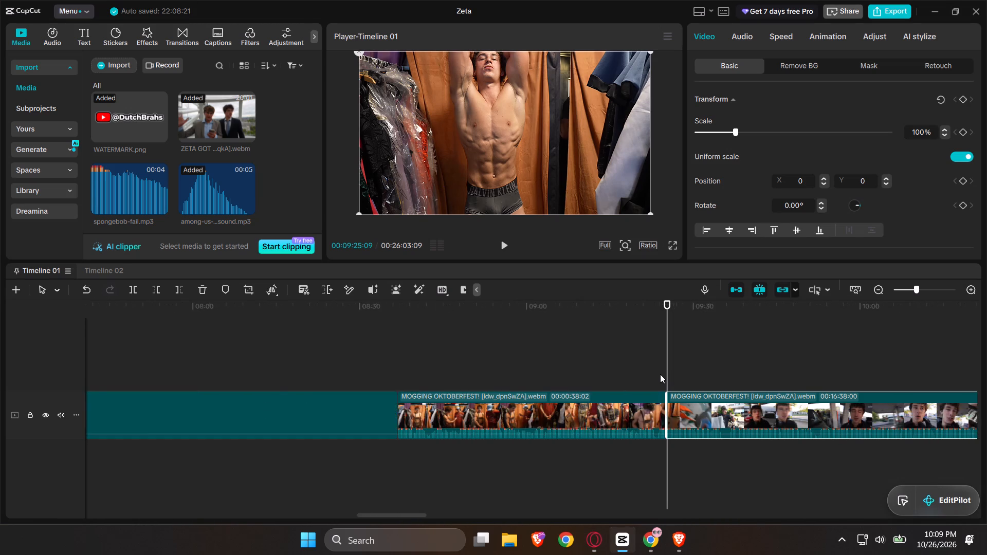
scroll(660, 374, "left", 16)
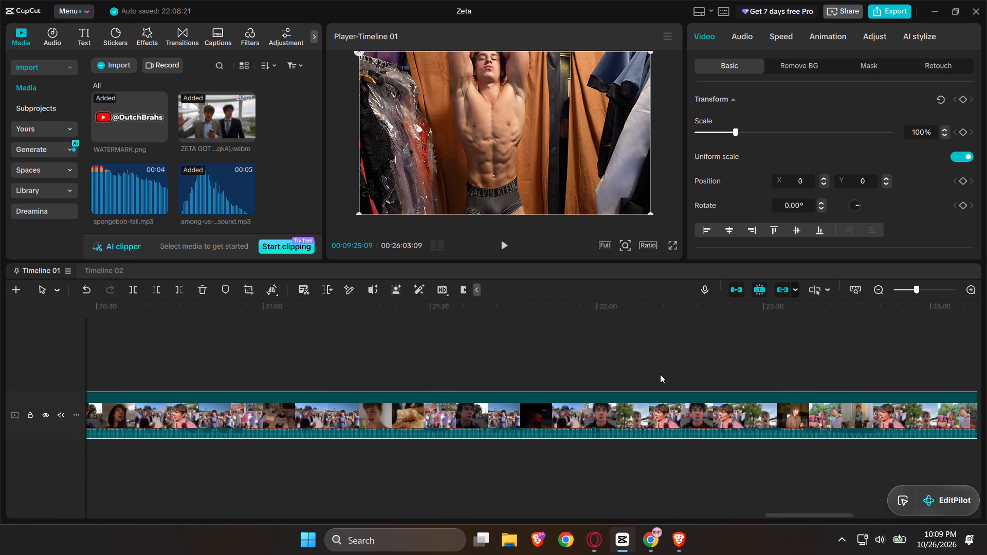
scroll(660, 374, "right", 1)
key("alt+Tab")
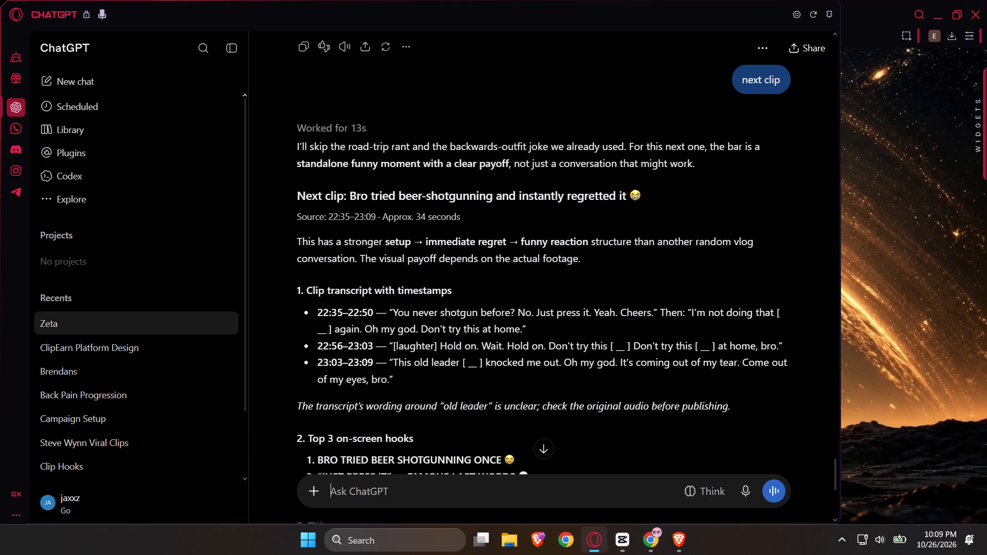
key("alt+Tab")
left_click(490, 349)
left_click_drag(490, 349, 437, 353)
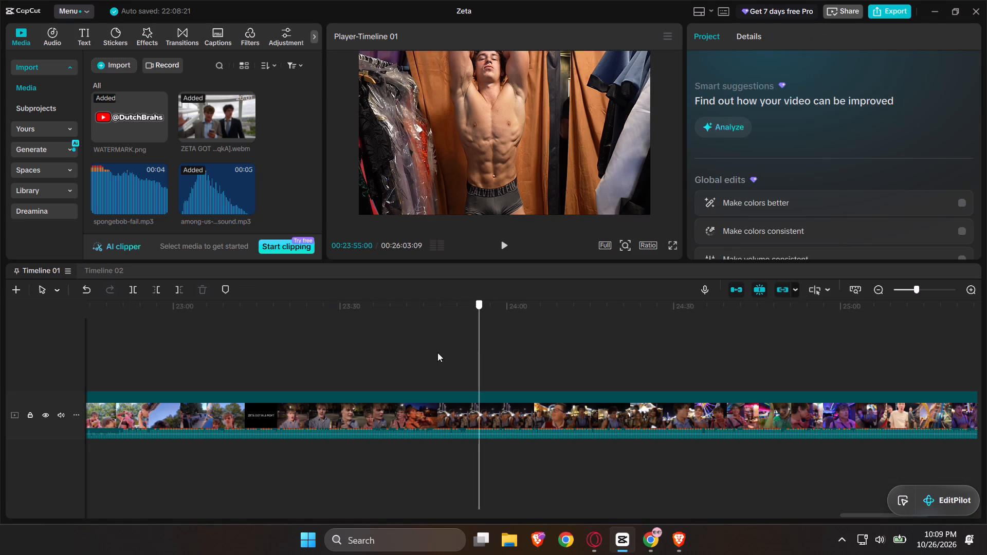
left_click_drag(437, 353, 346, 347)
scroll(346, 347, "right", 1)
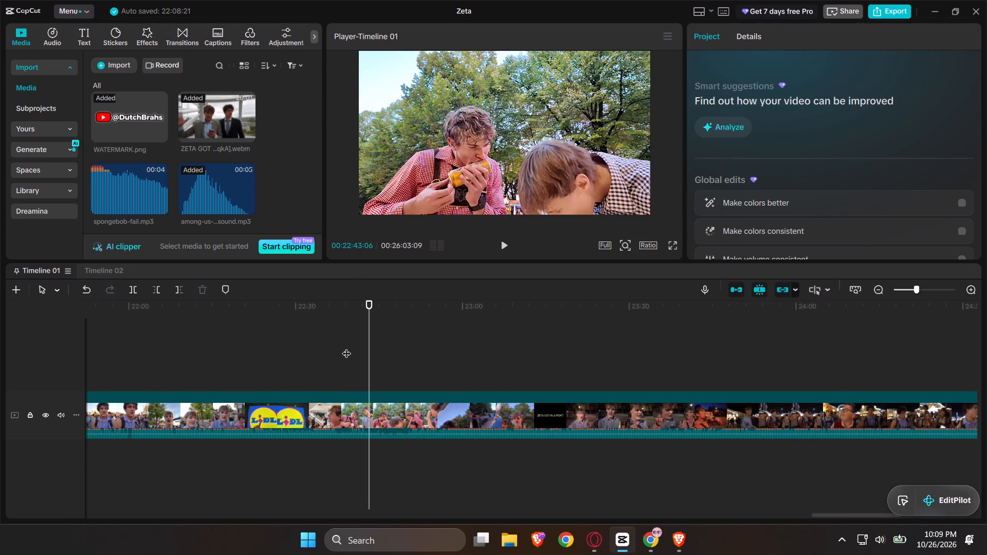
scroll(346, 347, "right", 1)
double_click(297, 341)
key("space")
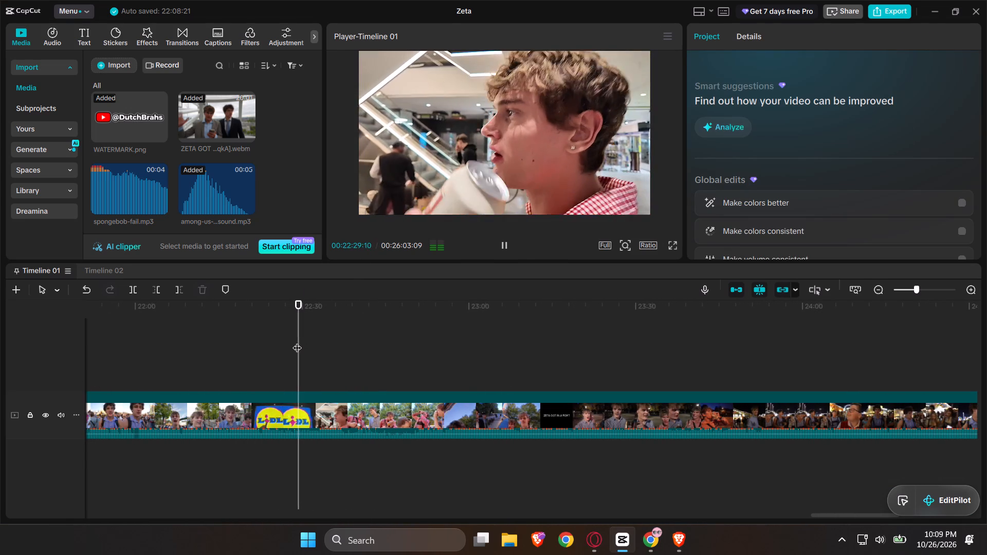
scroll(297, 341, "up", 12, "ctrl")
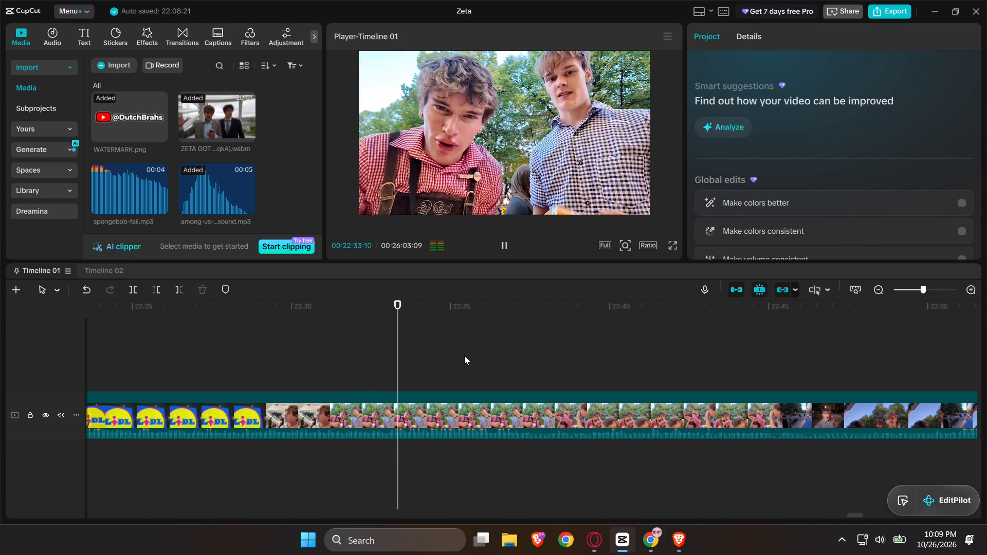
key("space")
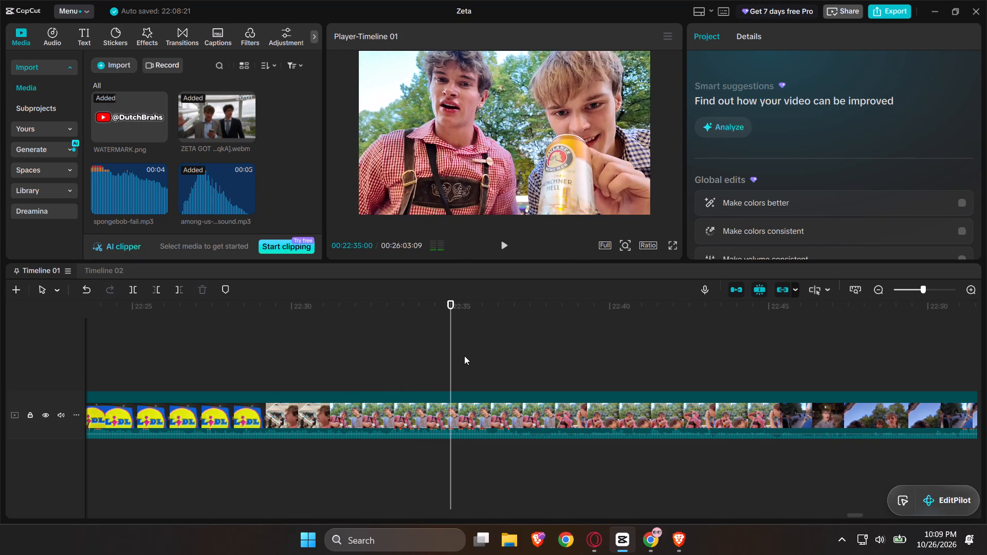
Check ChatGPT's clip timestamps, then replay Timeline 01 between about 22:35 and 22:37 to find where the beer-shotgunning clip should begin.
key("alt+Tab")
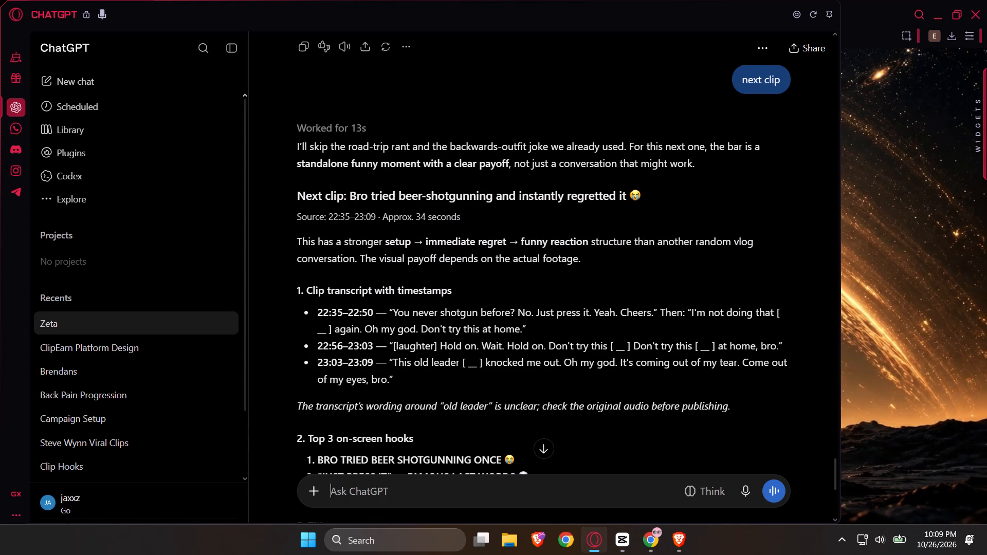
key("alt+Tab")
key("space")
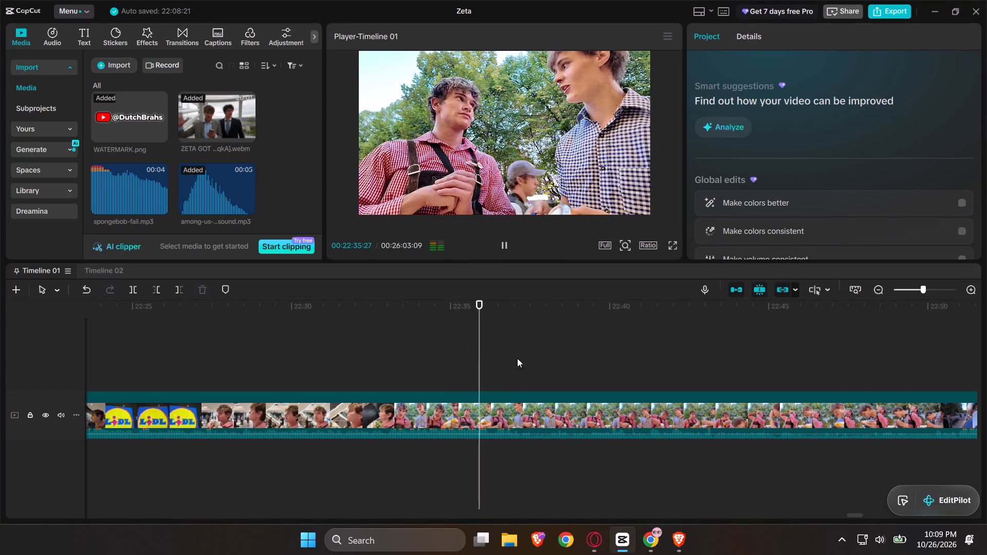
key("space")
key("space")
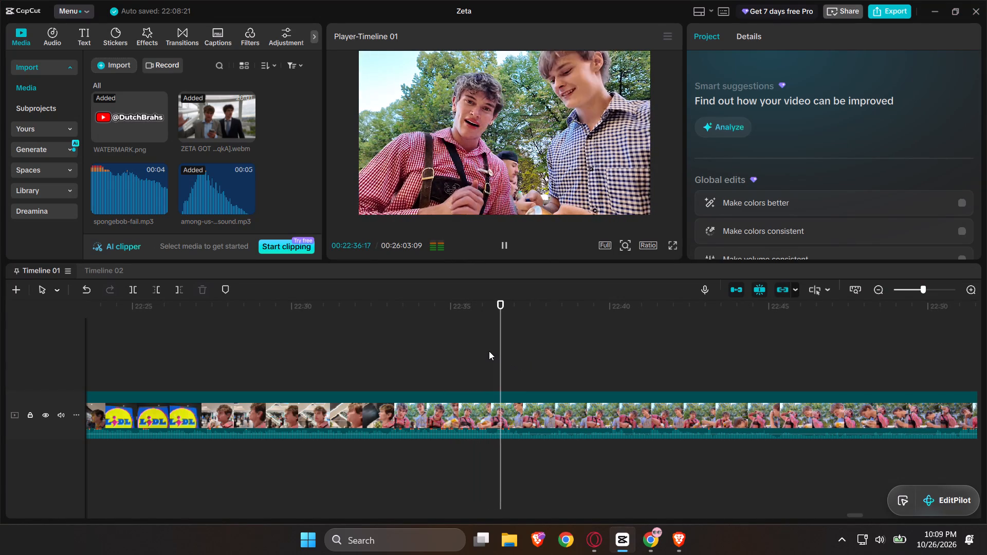
key("space")
left_click(489, 351)
scroll(489, 351, "up", 2, "ctrl")
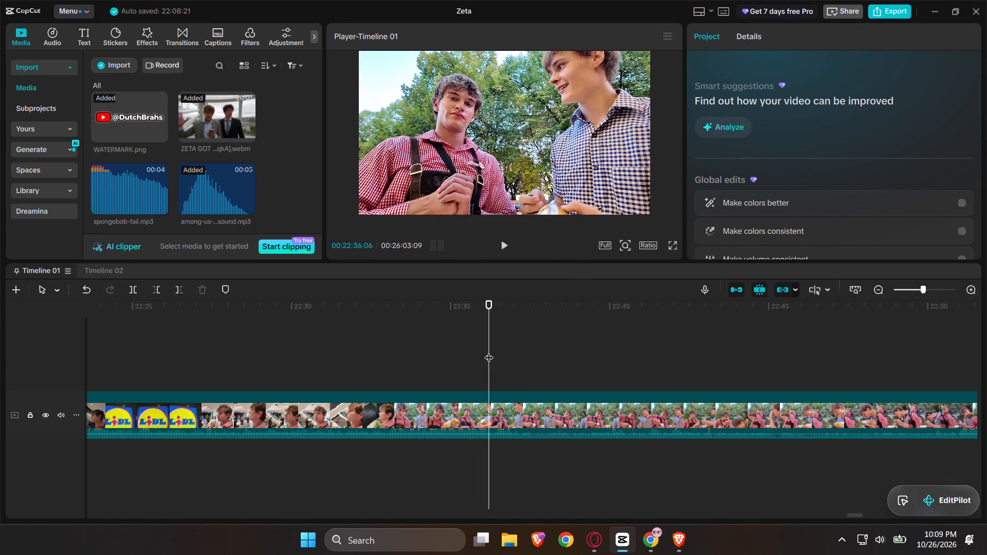
scroll(489, 351, "up", 9, "ctrl")
key("space")
key("space")
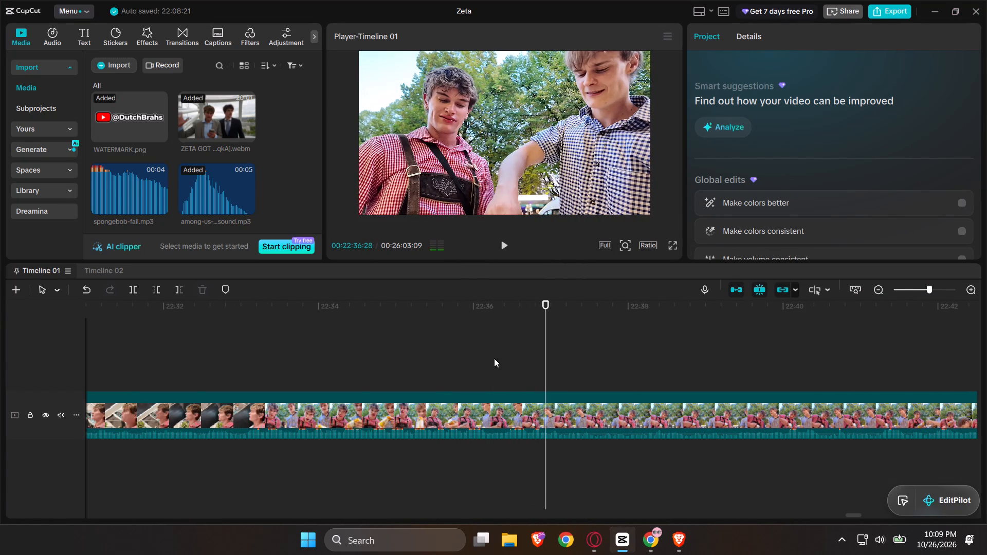
double_click(431, 361)
key("space")
key("space")
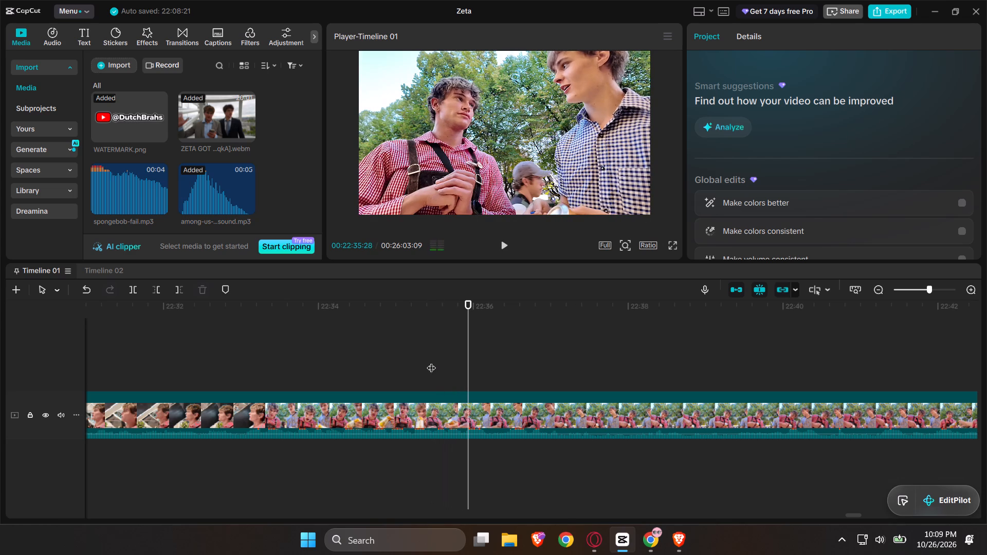
triple_click(431, 361)
key("space")
key("space")
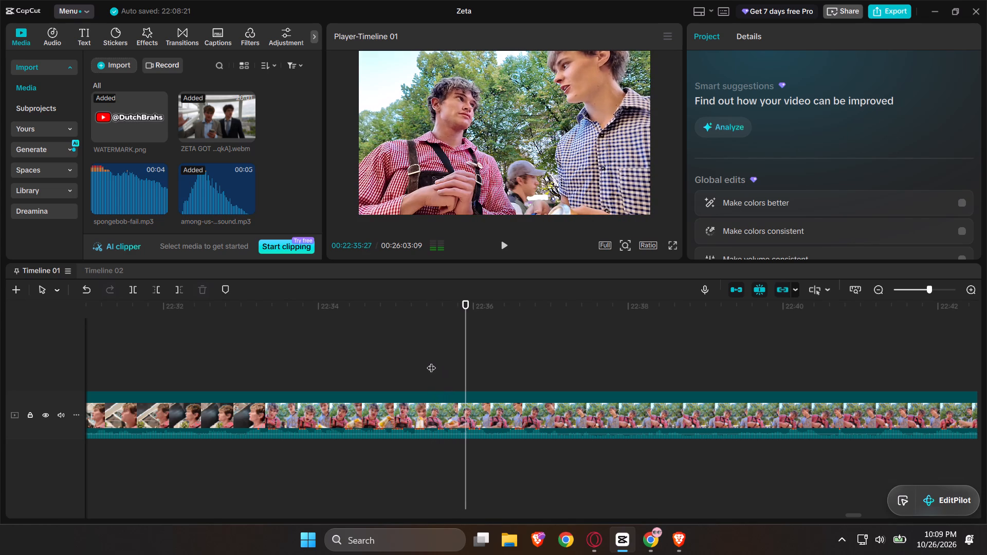
Play the lead-in from the Lidl footage before 22:24 up to about 22:35 to review what precedes the beer-shotgunning scene.
left_click(416, 362)
left_click_drag(416, 362, 0, 402)
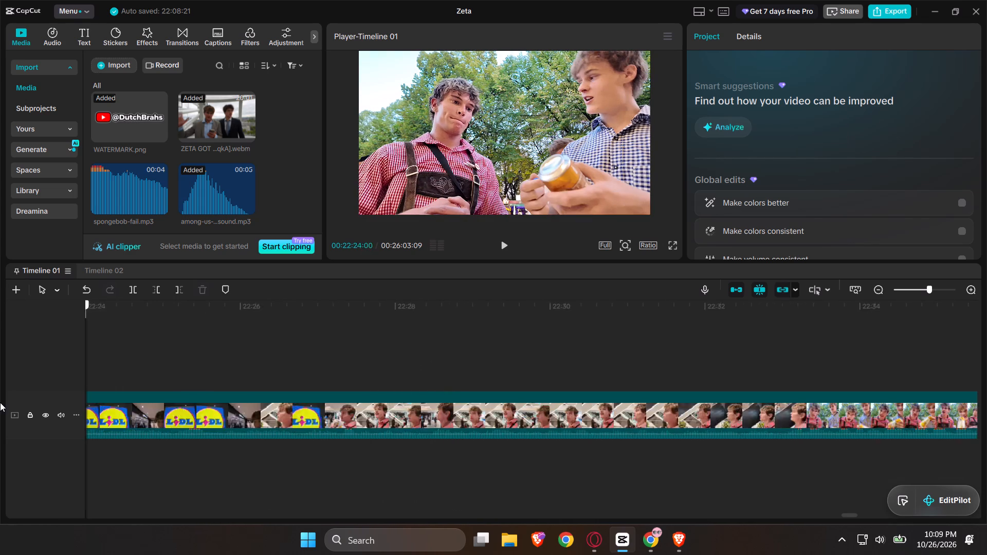
left_click_drag(0, 402, 93, 404)
key("space")
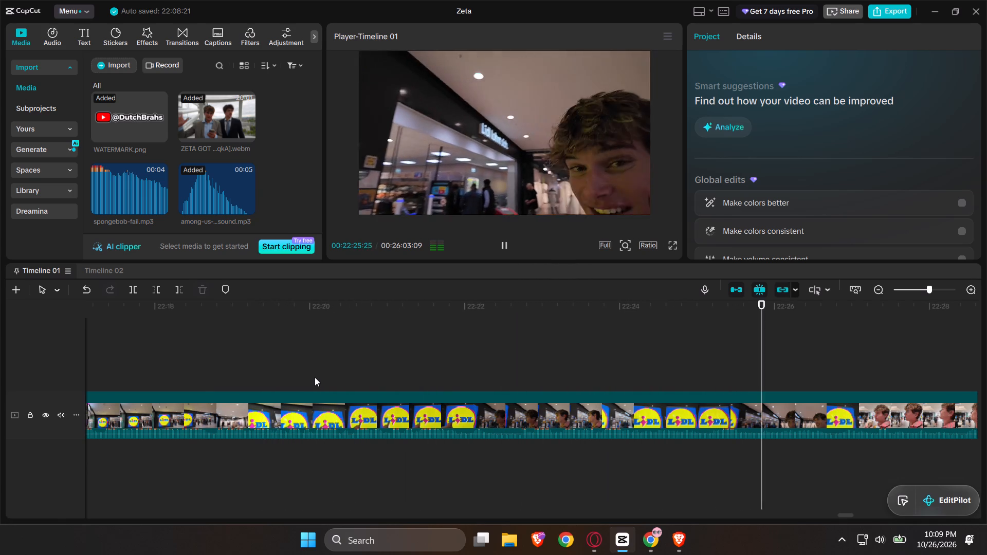
scroll(315, 377, "left", 3)
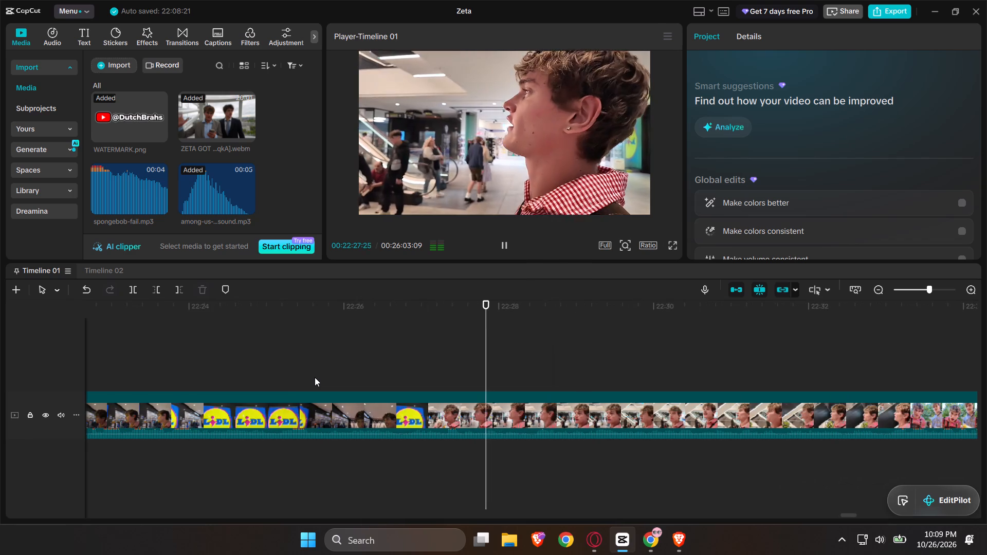
scroll(596, 476, "left", 1)
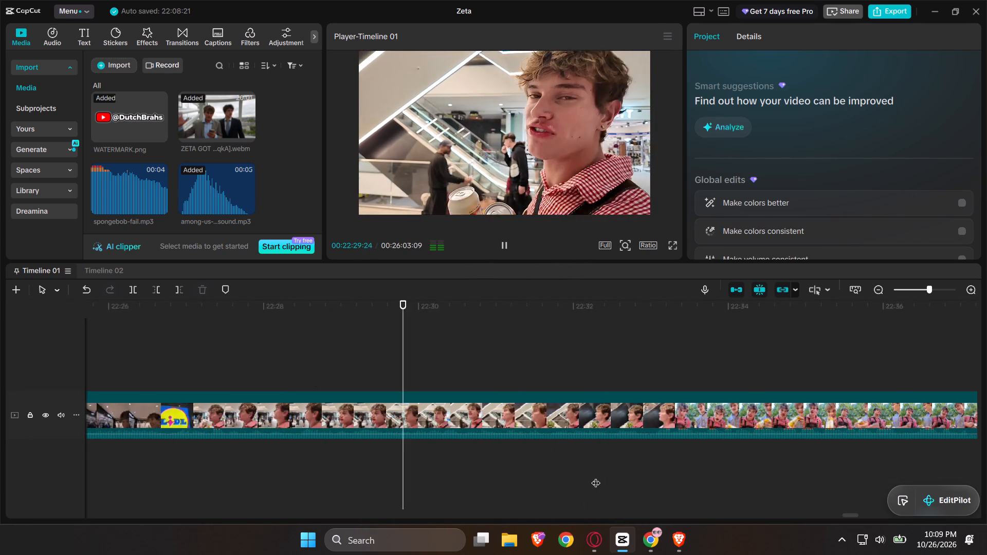
scroll(596, 476, "left", 1)
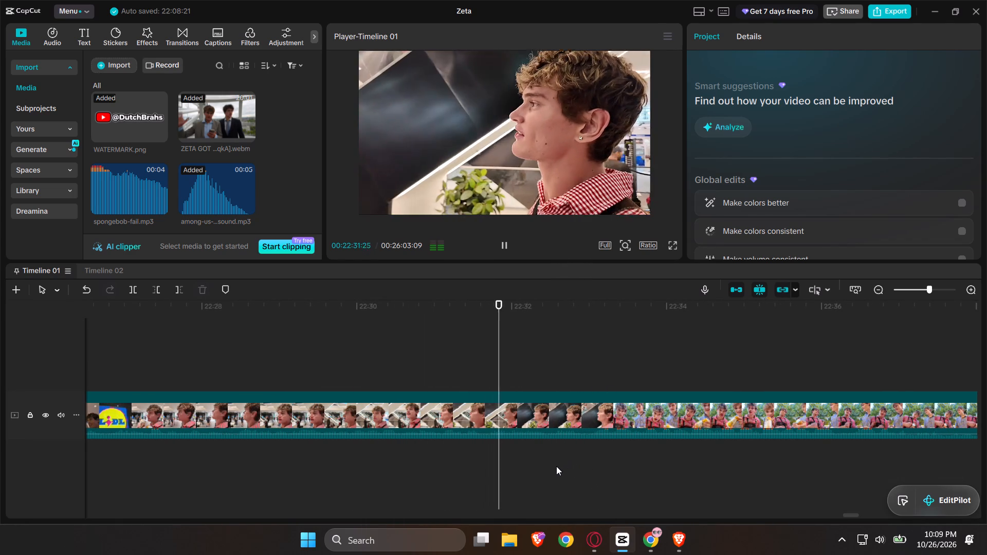
scroll(555, 467, "left", 1)
key("space")
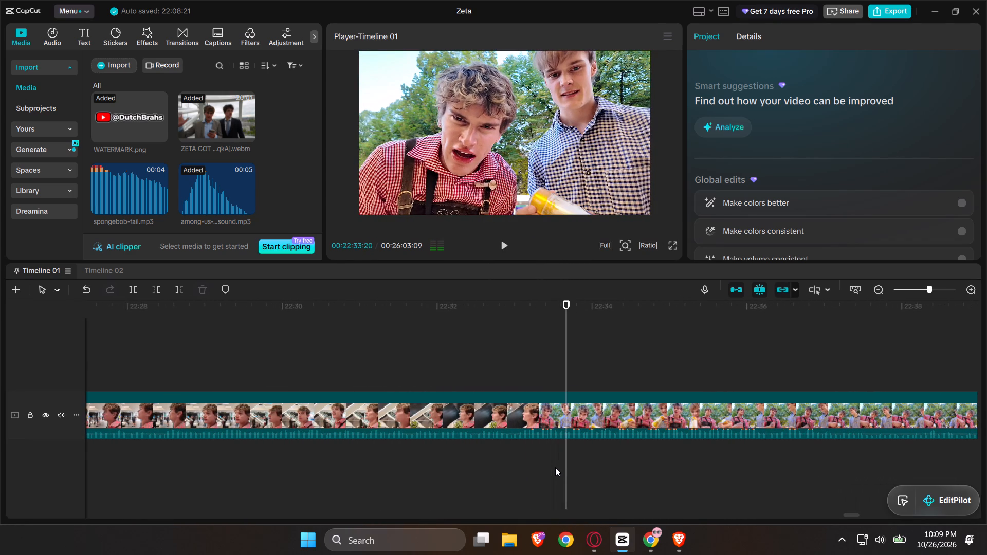
key("space")
key("space")
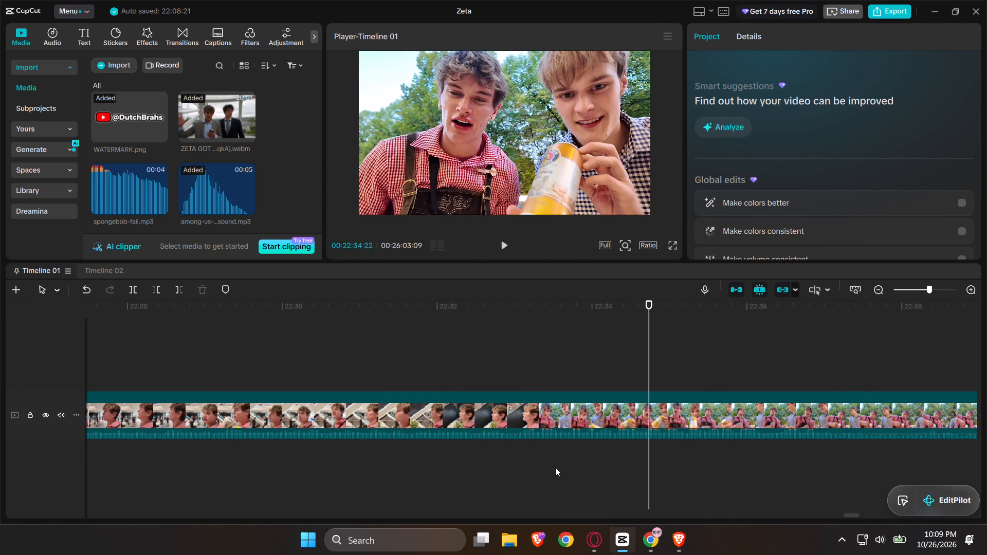
key("space")
key("space")
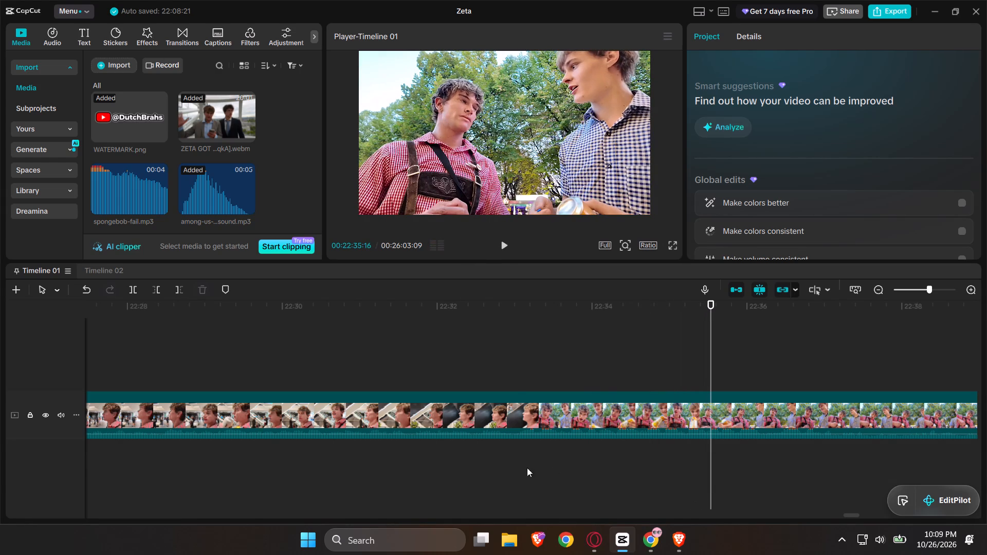
Replay short passages between about 22:31 and 22:35 to narrow down the clip's start, pausing at 00:22:33:00.
left_click(518, 466)
key("space")
key("space")
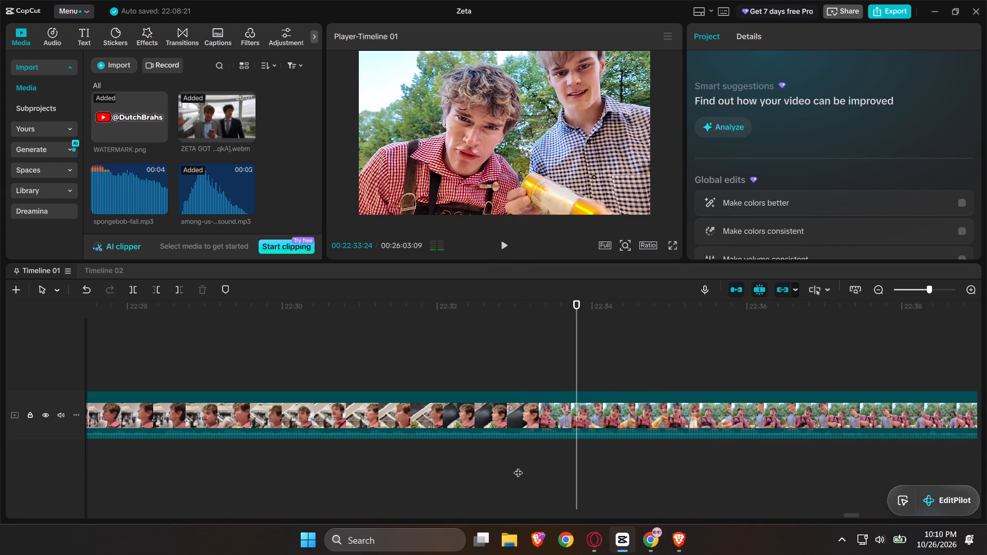
key("space")
key("space")
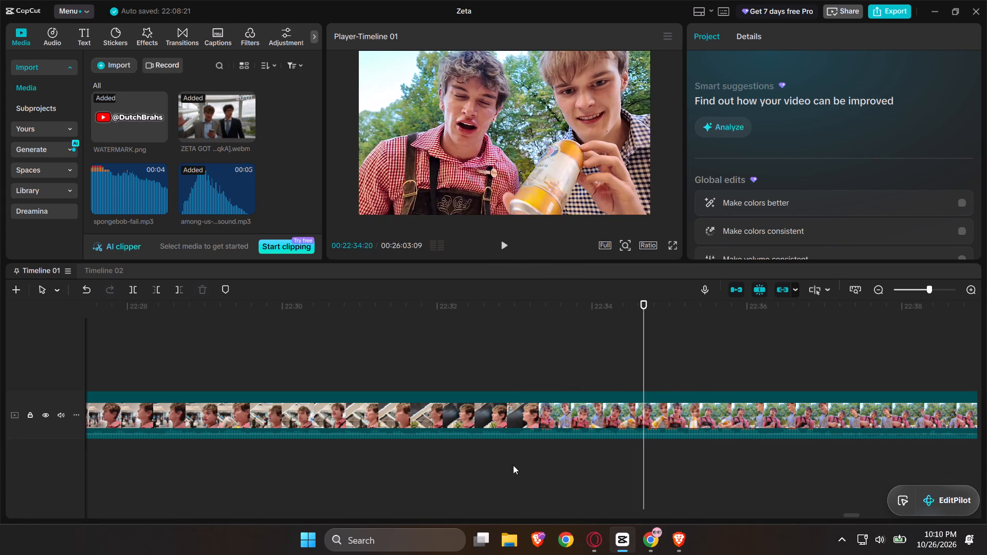
left_click(513, 465)
key("space")
key("space")
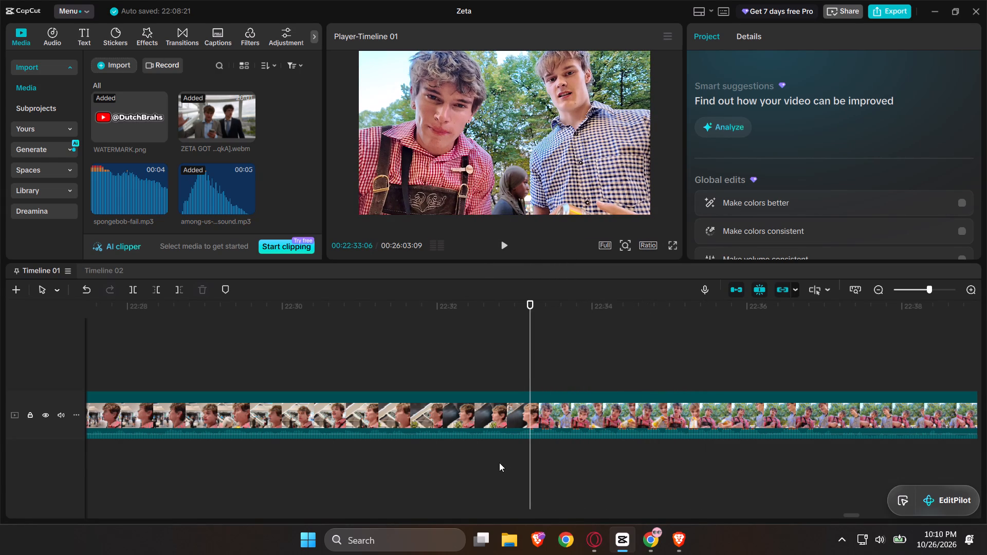
left_click(495, 462)
left_click_drag(495, 462, 399, 465)
key("space")
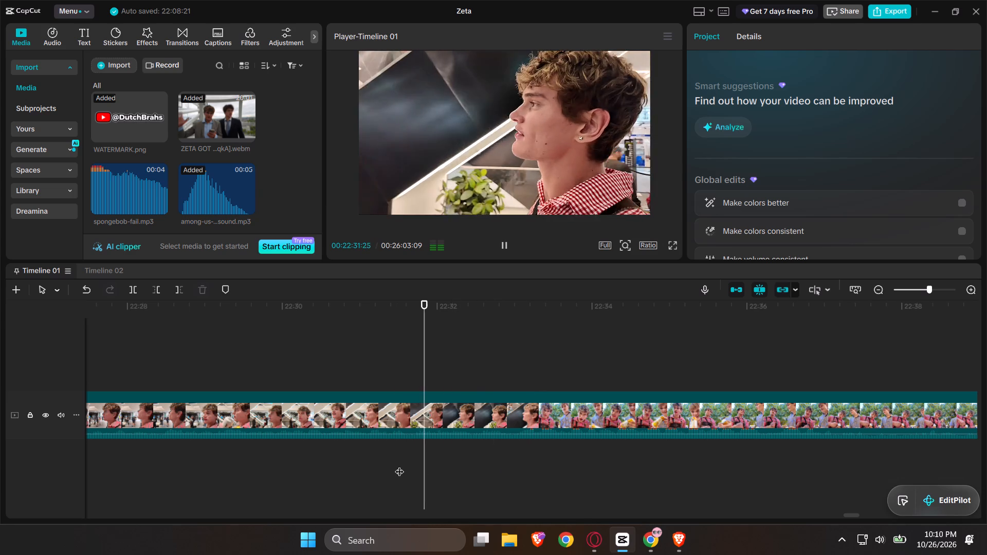
key("space")
key("space")
key("space")
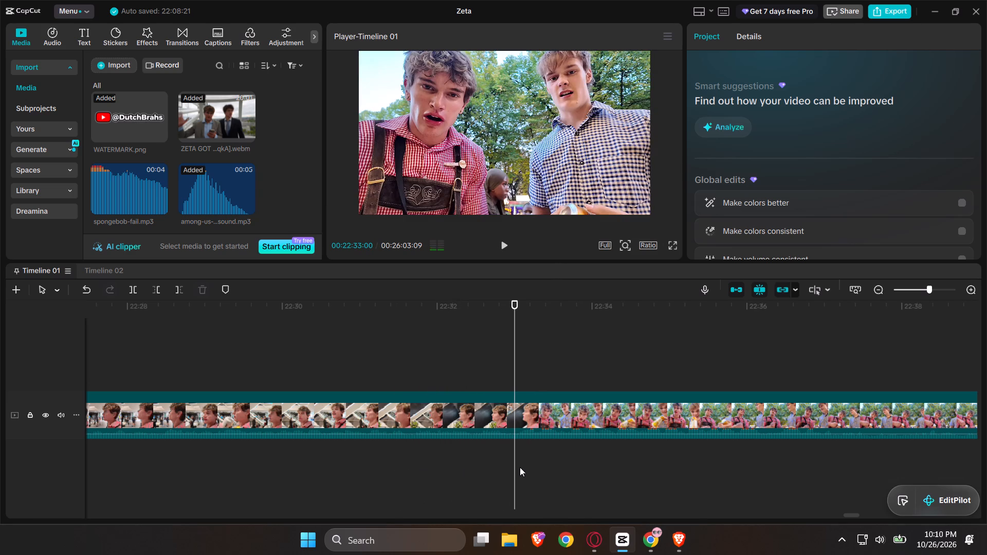
Split the Oktoberfest video at 00:22:33:01, where the outdoor shot of the two men in checked shirts begins.
left_click_drag(514, 458, 519, 459)
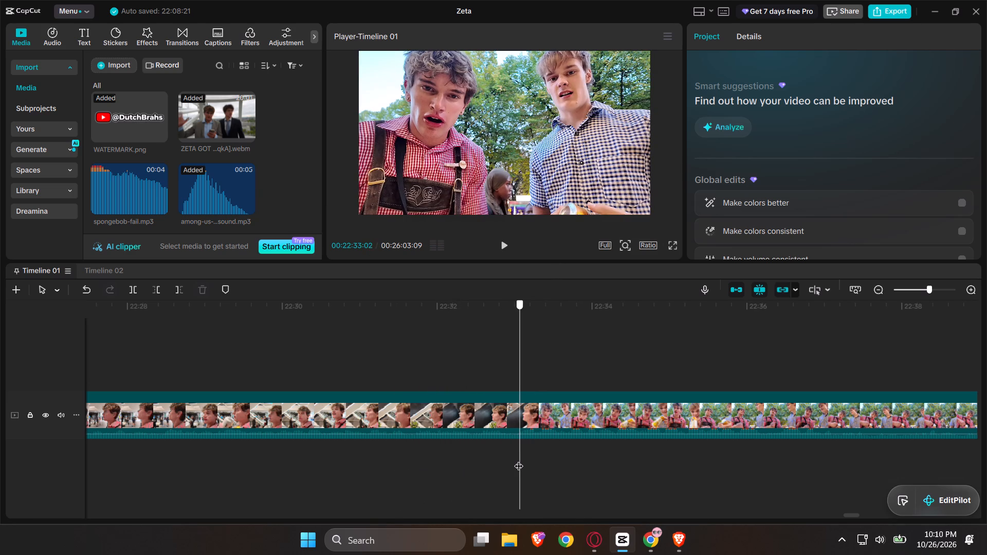
left_click_drag(519, 459, 519, 460)
left_click(519, 460)
key("space")
key("space")
right_click(519, 460)
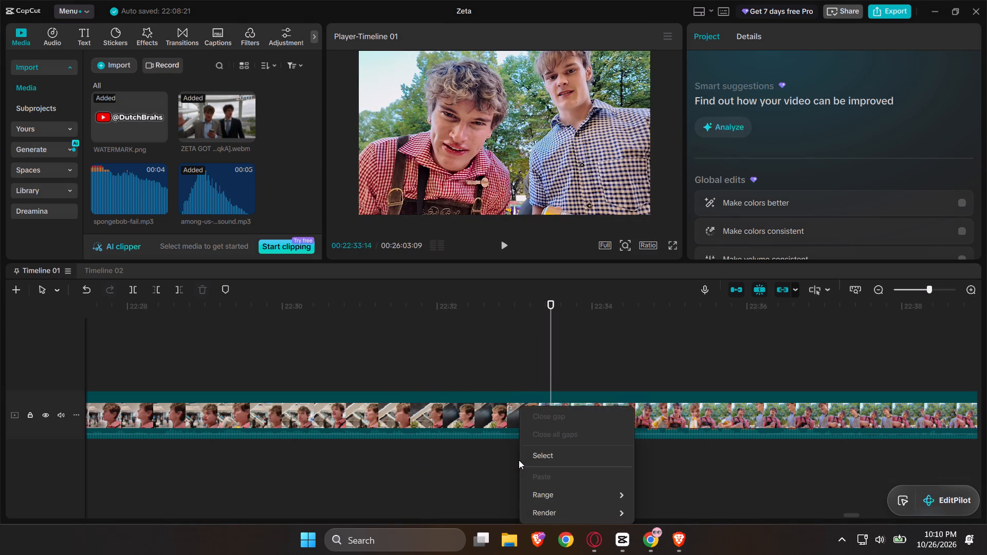
right_click(517, 460)
left_click(517, 460)
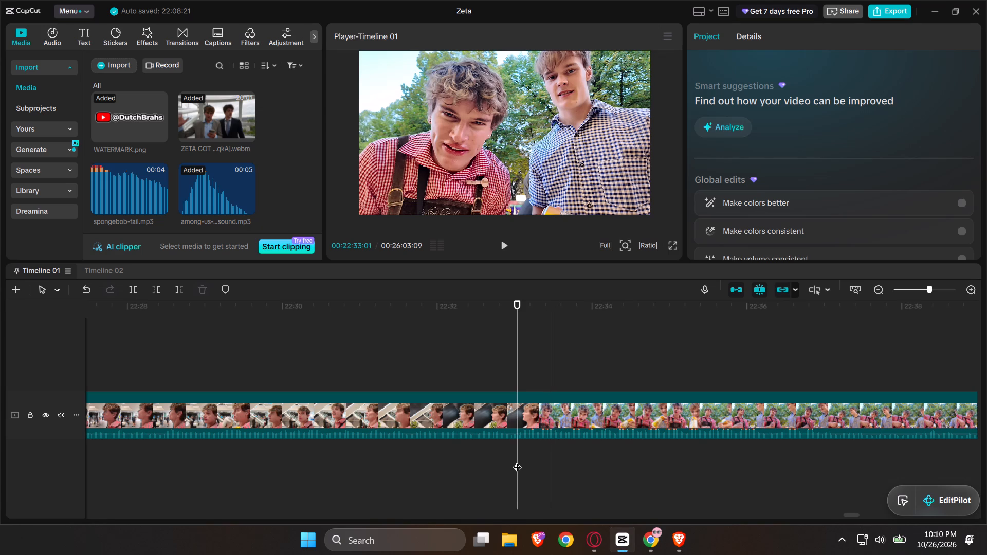
key("space")
key("space")
right_click(517, 460)
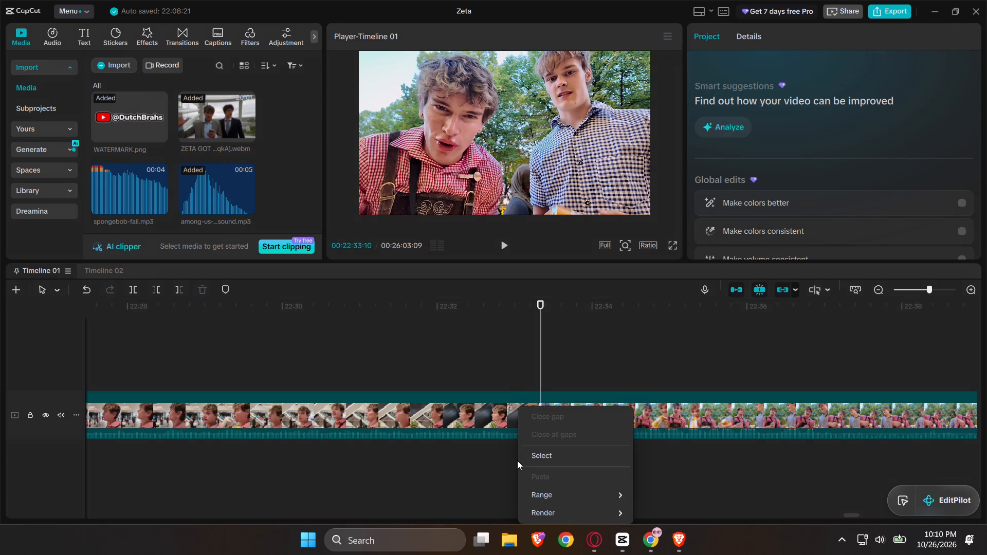
left_click(516, 459)
left_click(516, 459)
left_click(516, 459)
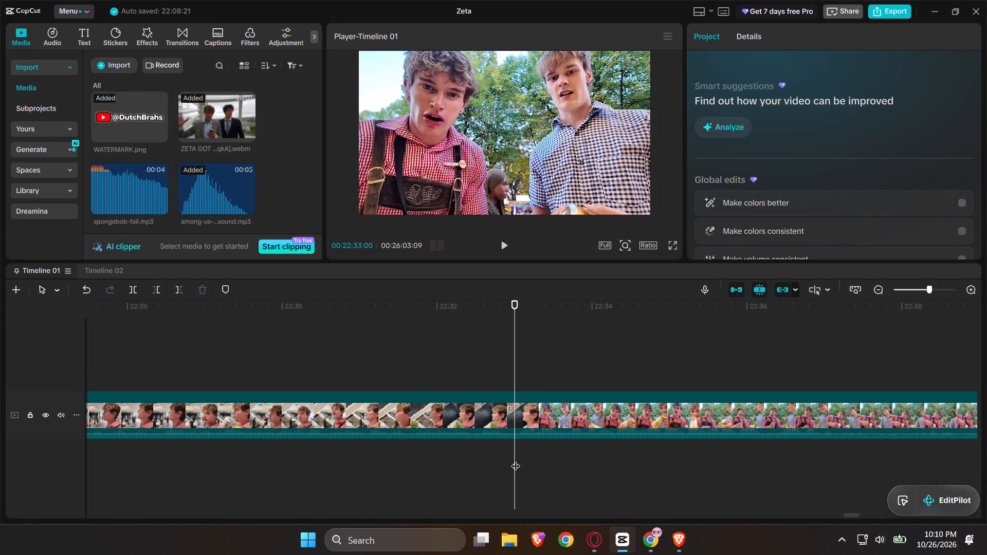
left_click(513, 372)
left_click_drag(513, 372, 519, 375)
key("space")
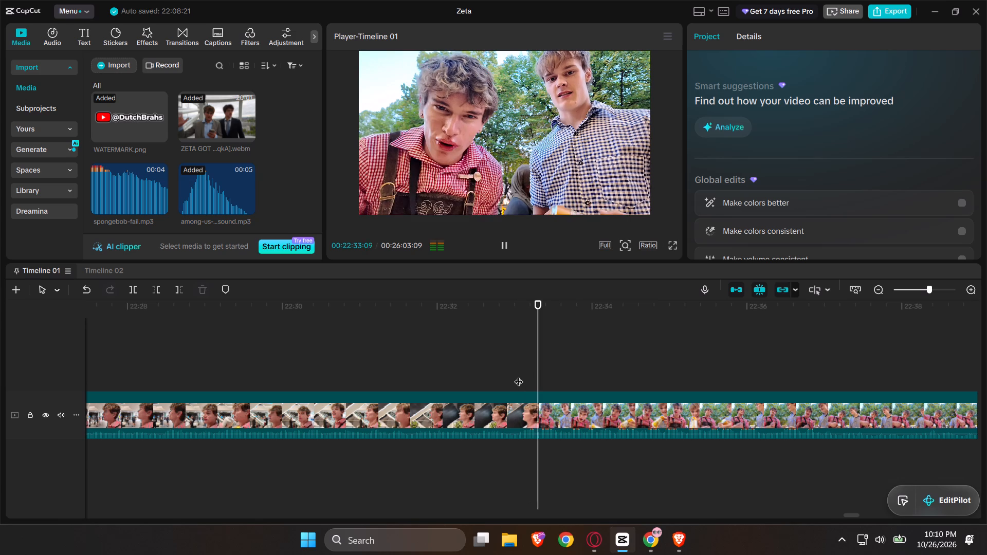
key("space")
right_click(519, 375)
right_click(519, 375)
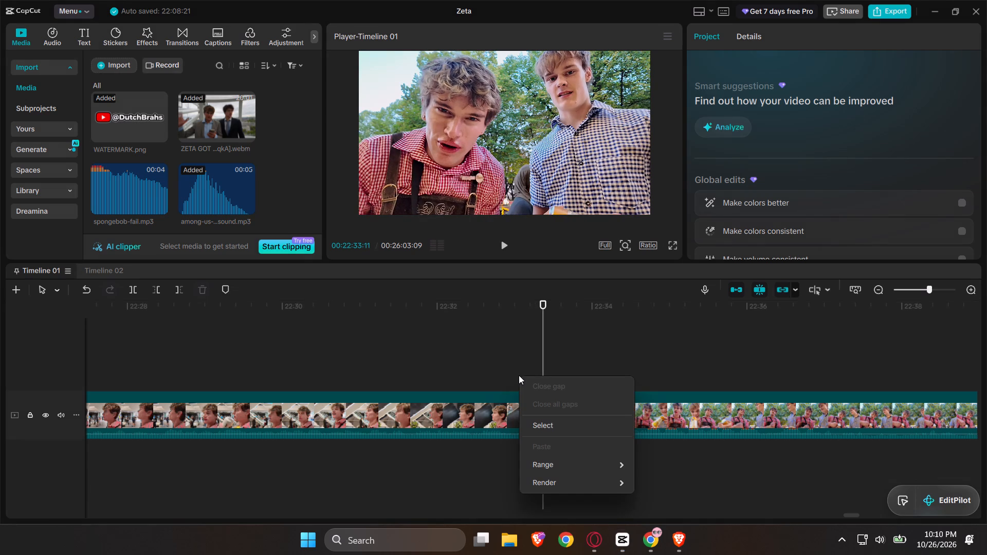
double_click(518, 369)
left_click(518, 369)
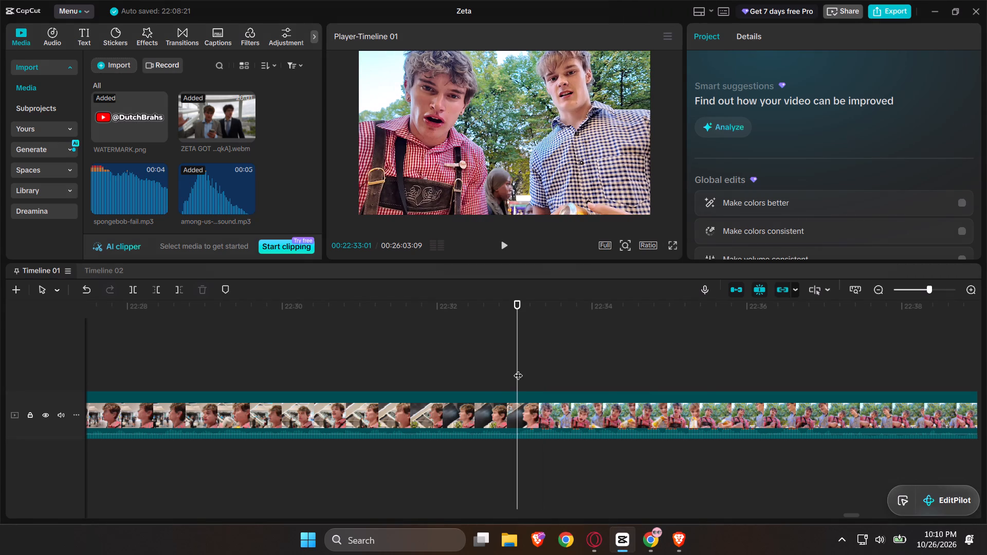
key("ctrl+b")
key("space")
key("alt+Tab")
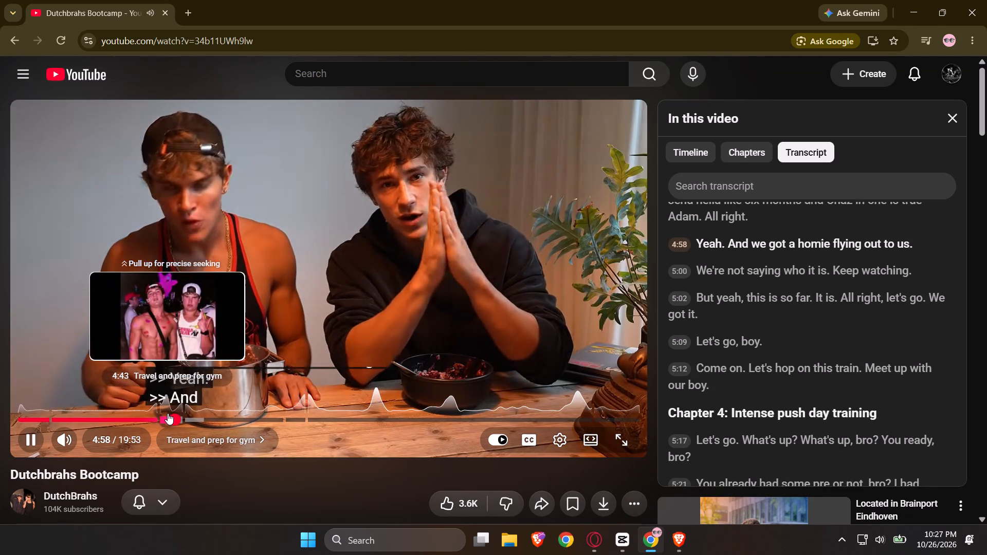
left_click(148, 417)
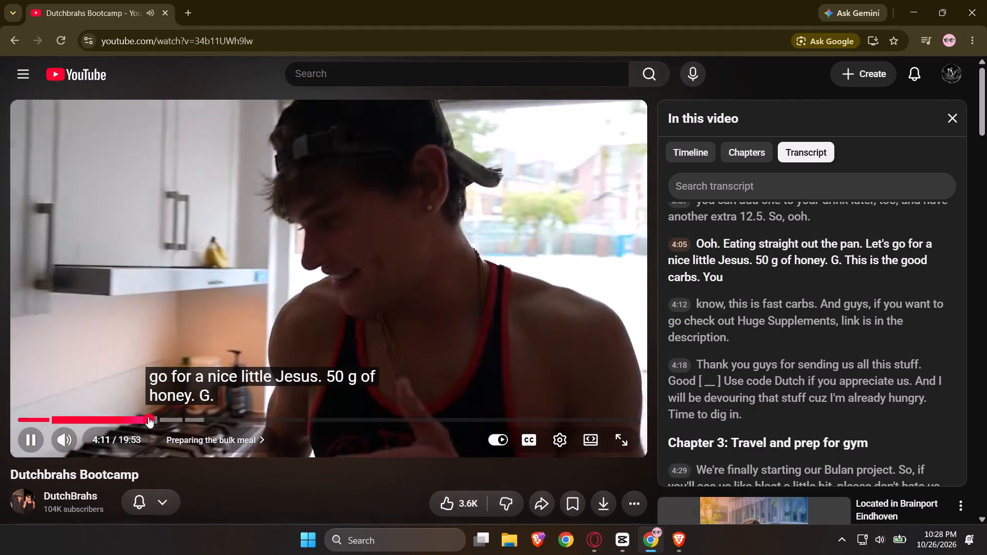
left_click(139, 417)
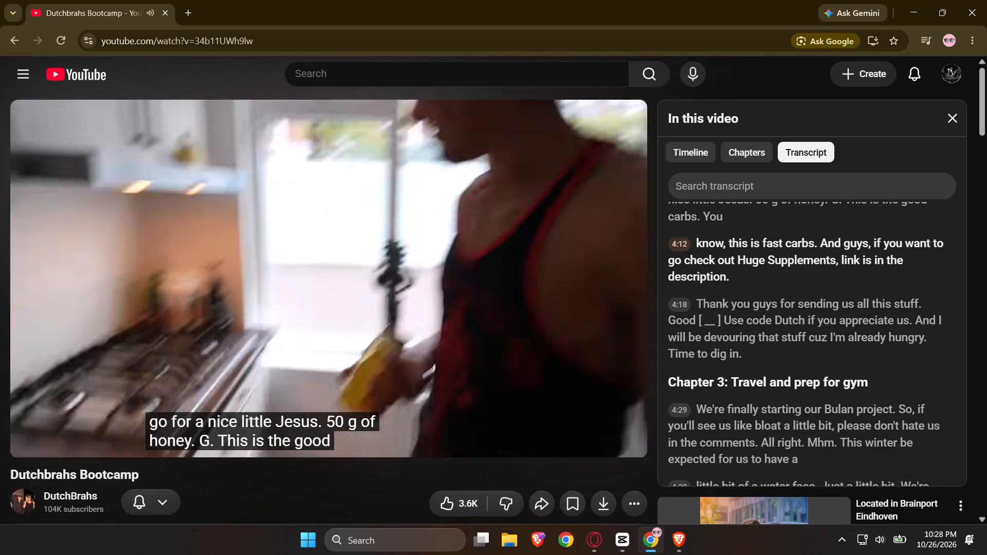
key("space")
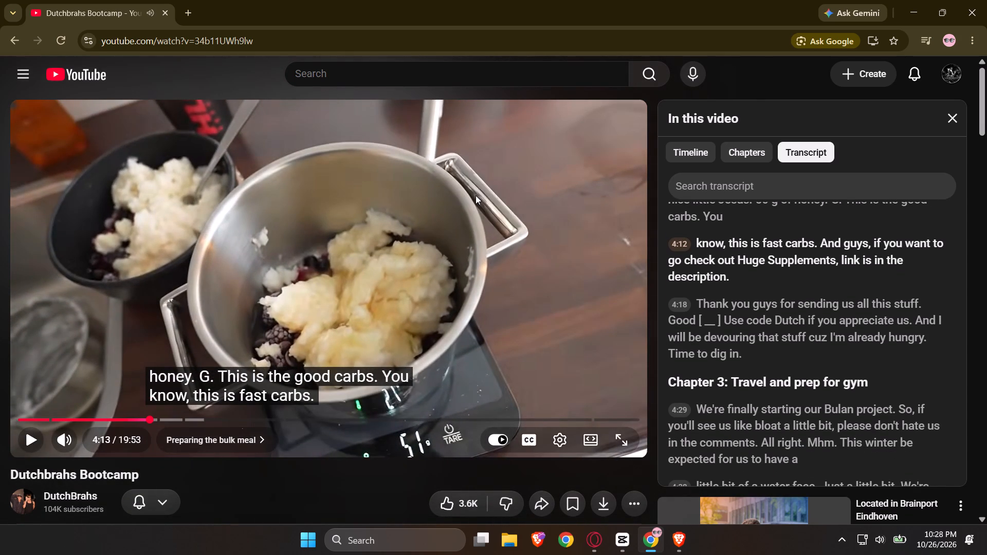
key("space")
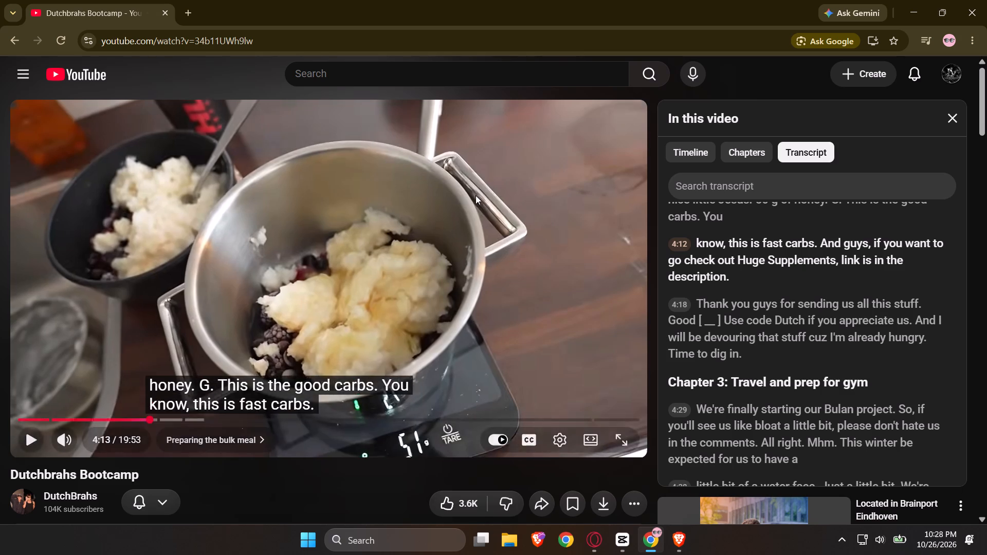
key("space")
key("space")
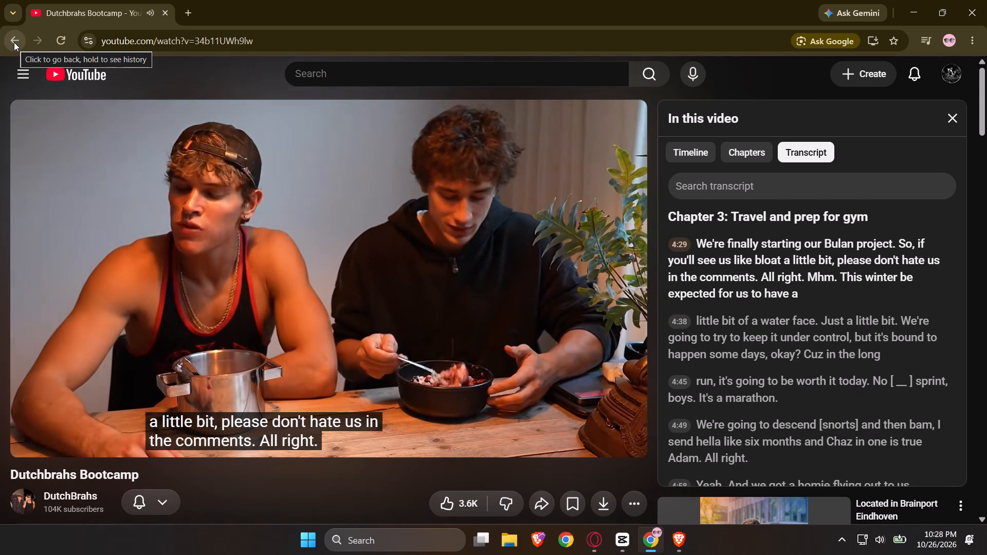
key("space")
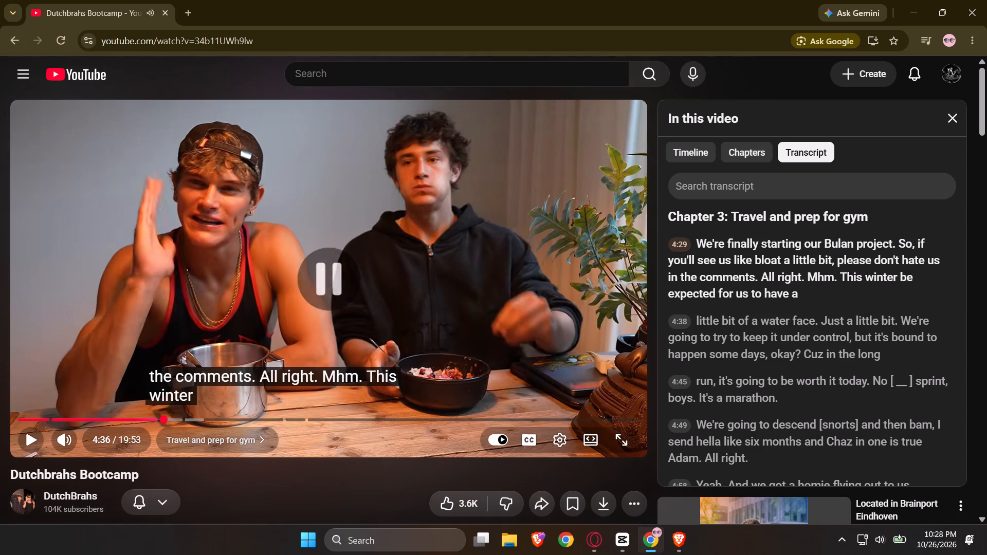
Go to the DutchBrahs channel page and open the video "THE SECRET TO ASCEND!".
left_click(28, 502)
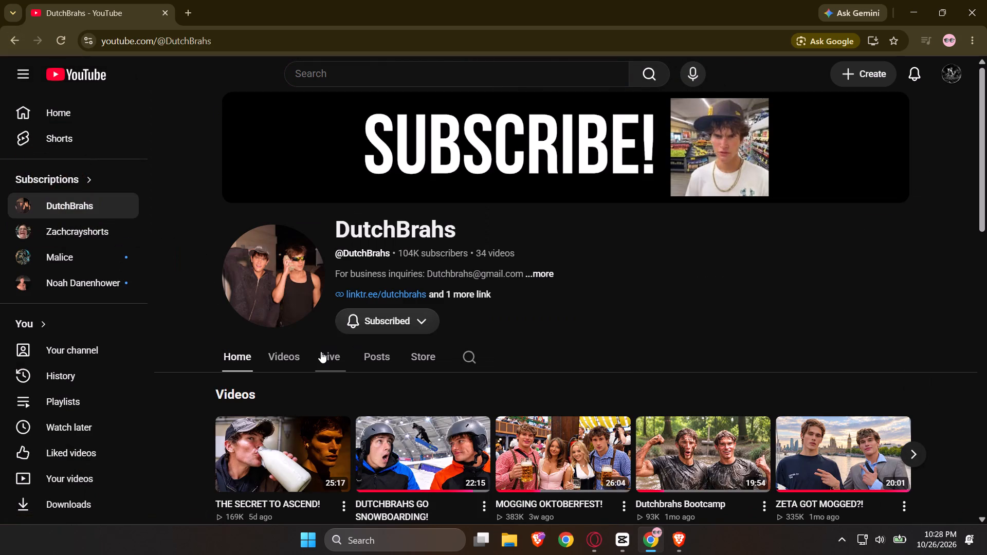
scroll(321, 351, "down", 3)
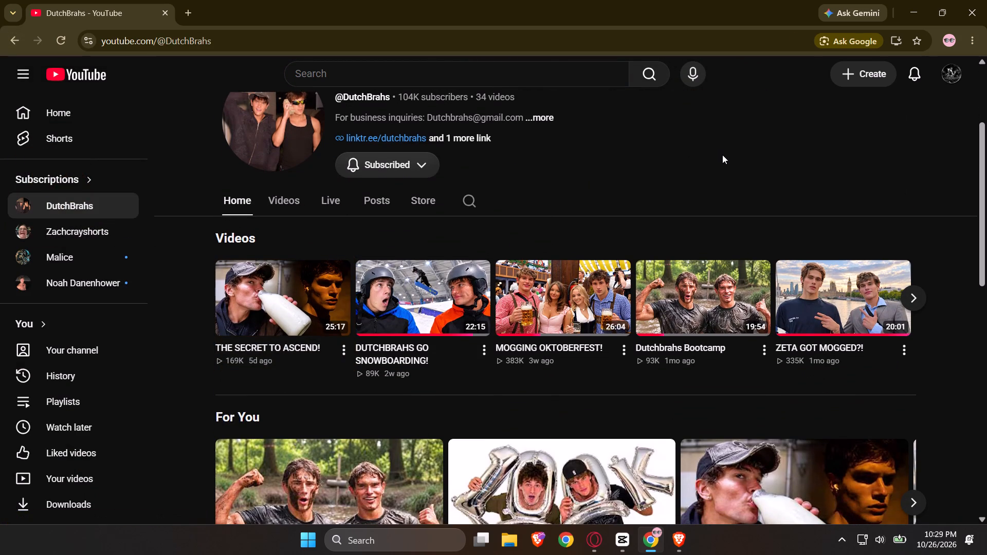
left_click(255, 312)
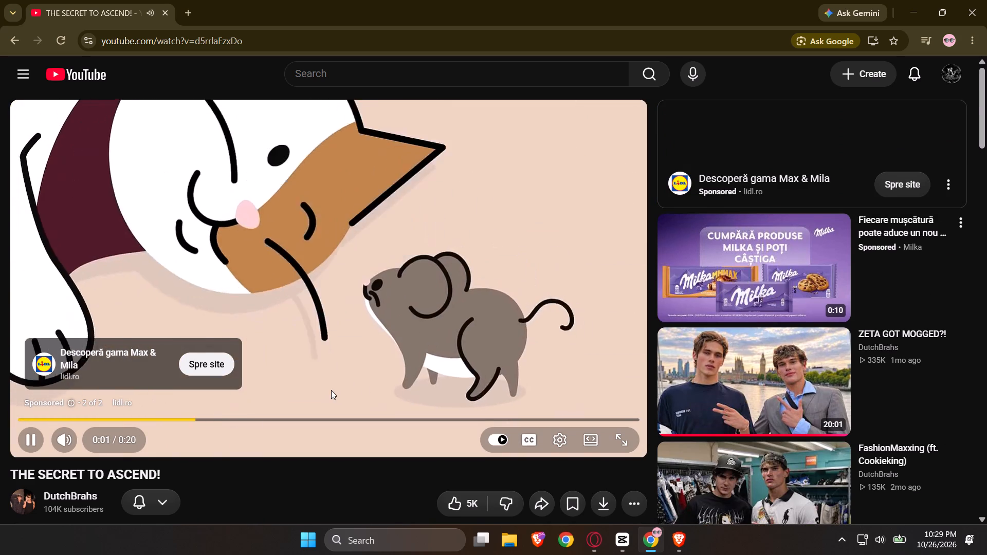
Expand the video's description and show its transcript.
scroll(331, 390, "down", 4)
left_click(255, 262)
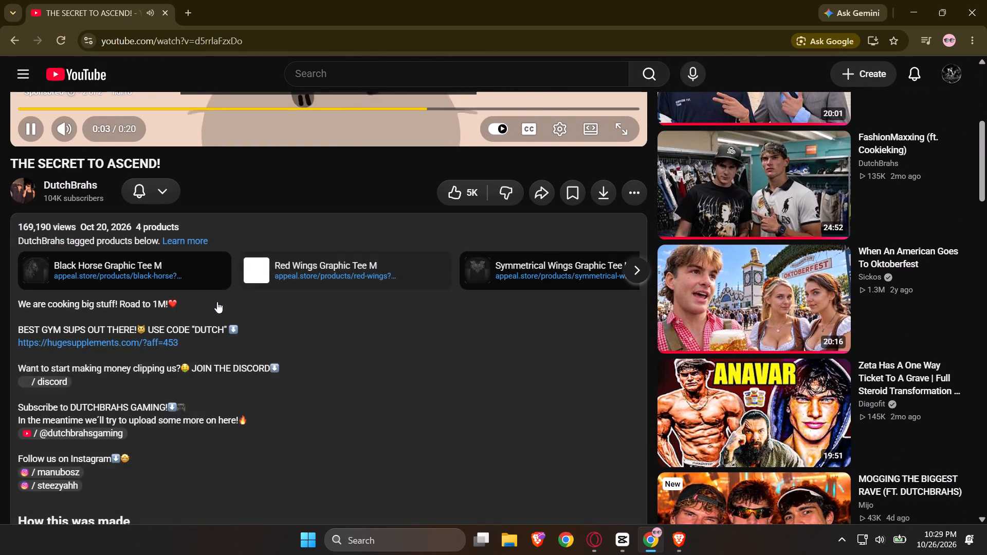
scroll(146, 363, "down", 4)
left_click(63, 427)
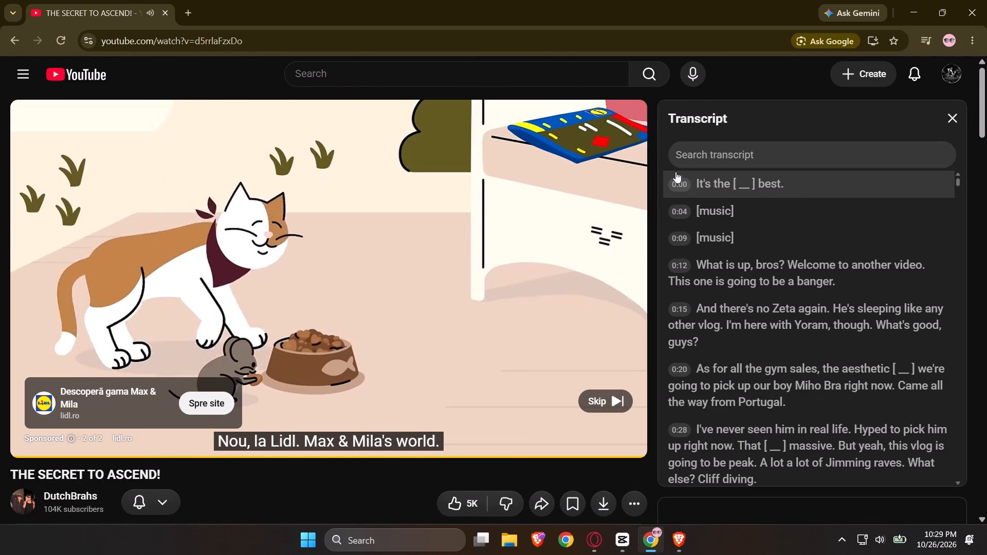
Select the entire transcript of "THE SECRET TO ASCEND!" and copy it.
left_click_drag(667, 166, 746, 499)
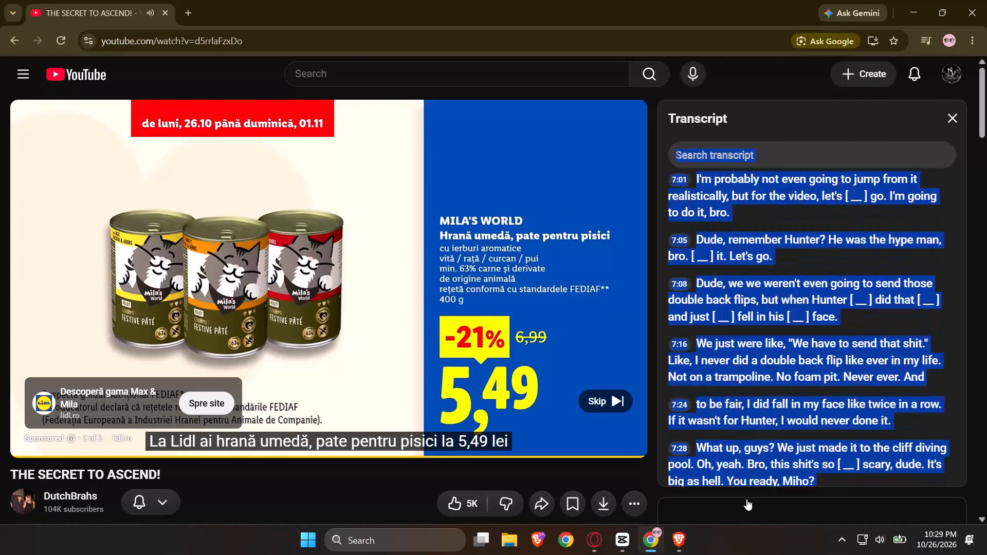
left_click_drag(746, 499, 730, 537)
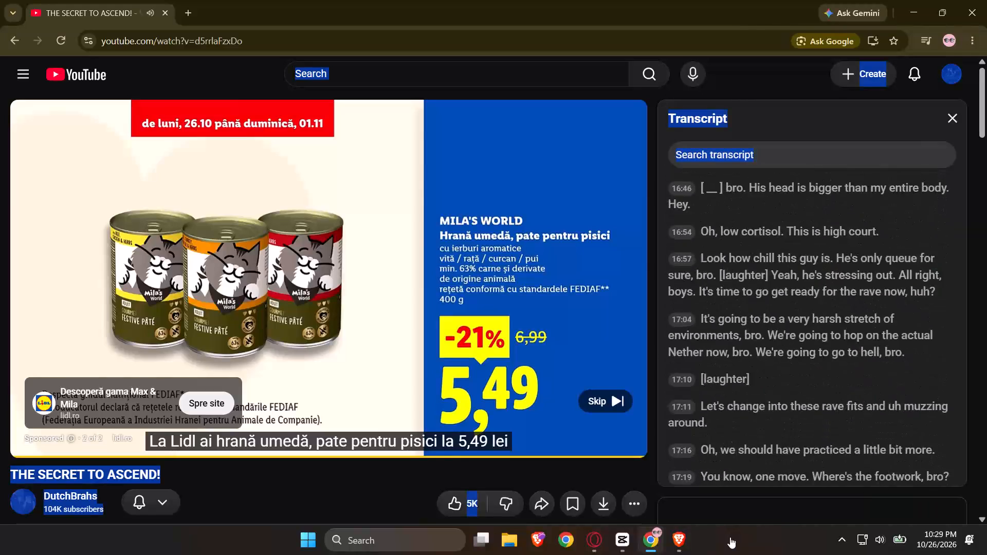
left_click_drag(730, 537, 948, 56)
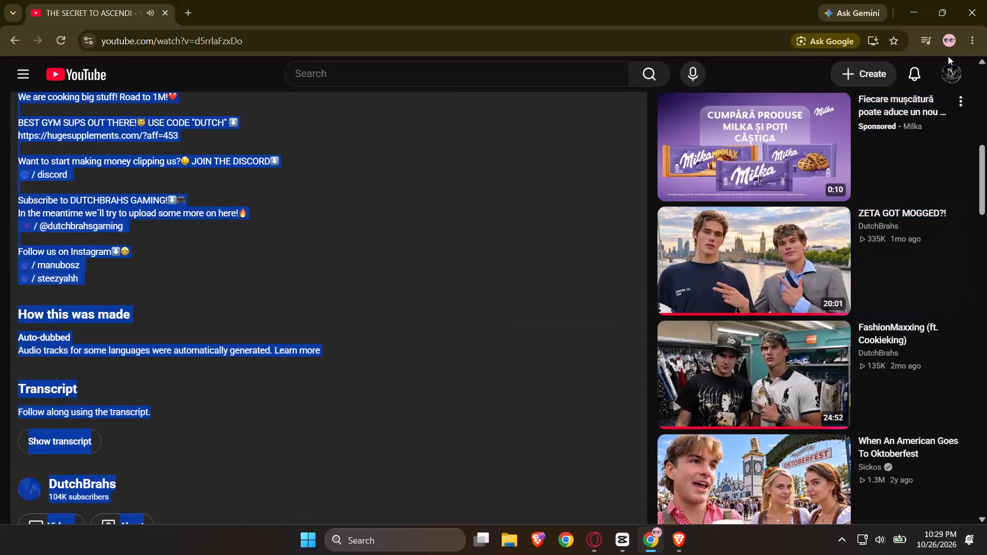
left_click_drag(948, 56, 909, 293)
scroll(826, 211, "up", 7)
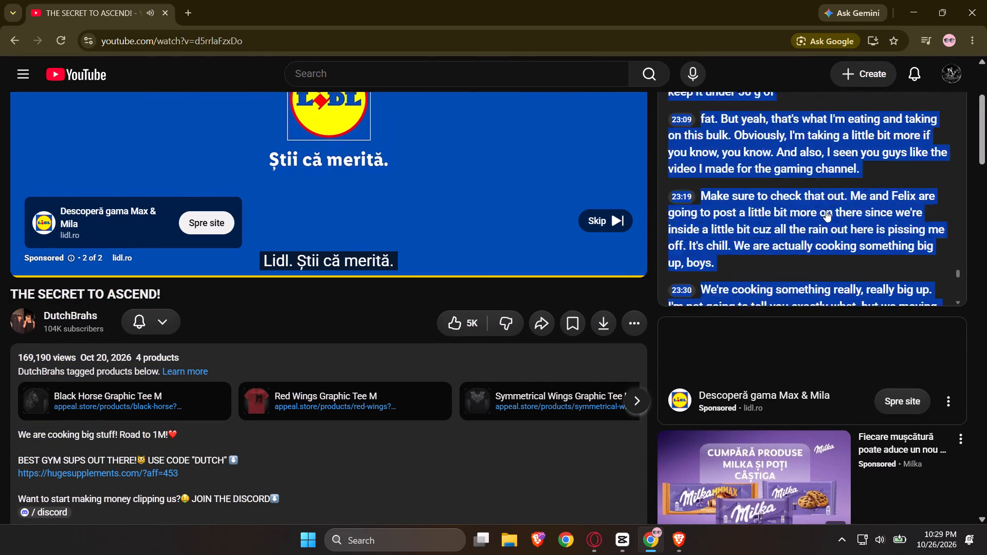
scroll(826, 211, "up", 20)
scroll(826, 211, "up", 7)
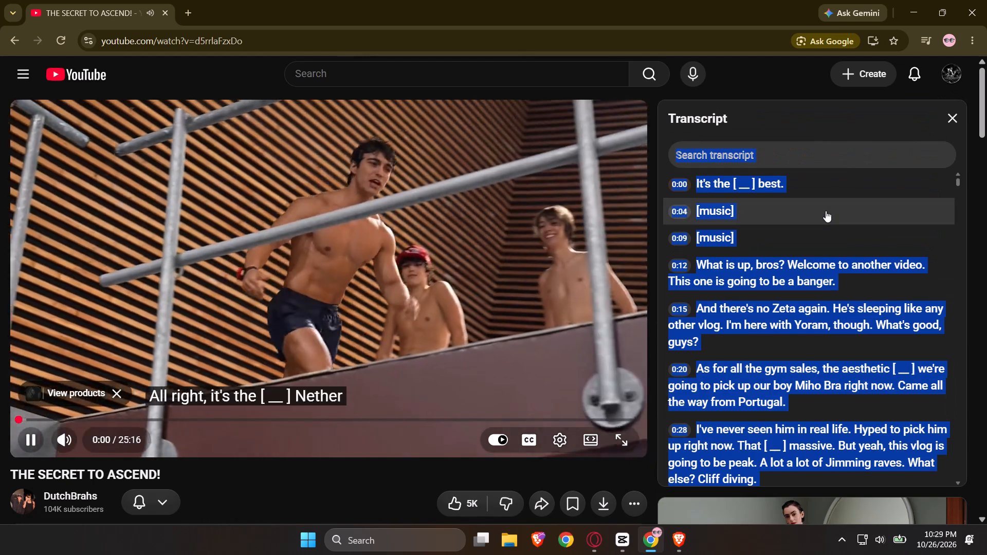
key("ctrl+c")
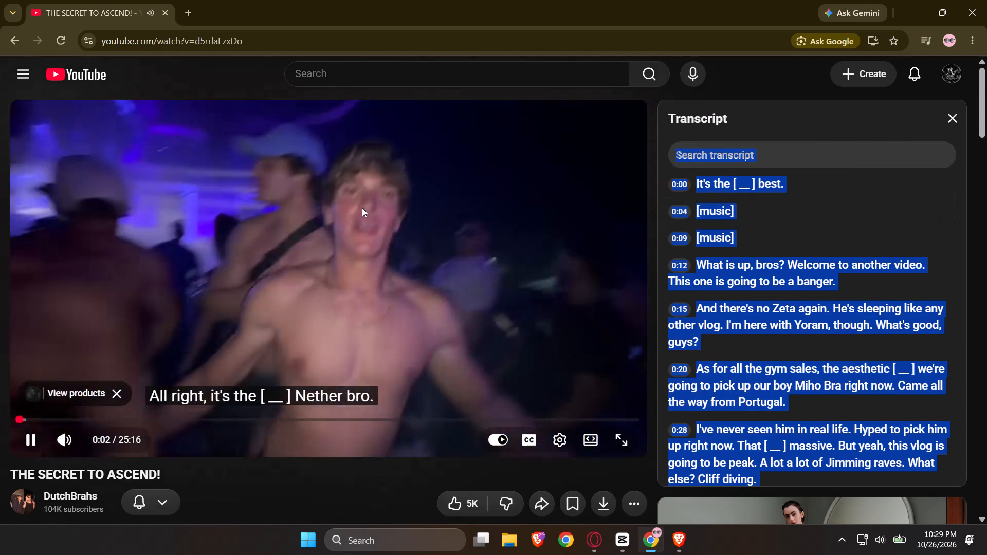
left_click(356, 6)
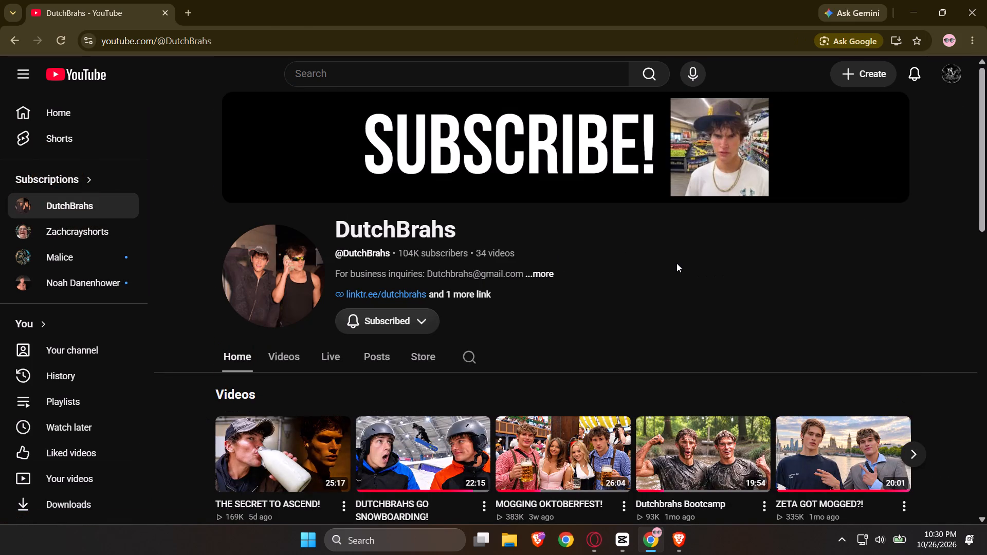
scroll(677, 263, "down", 1)
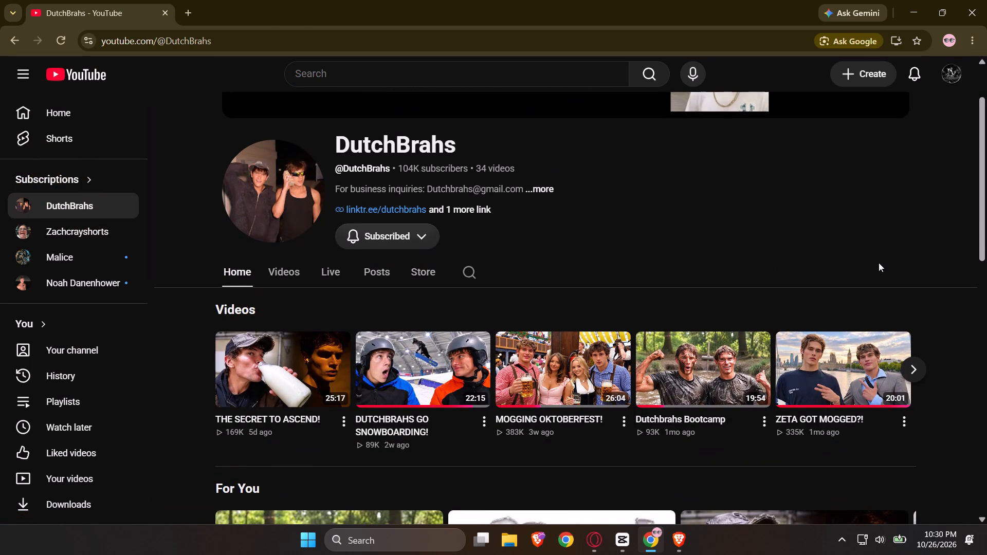
scroll(880, 261, "down", 1)
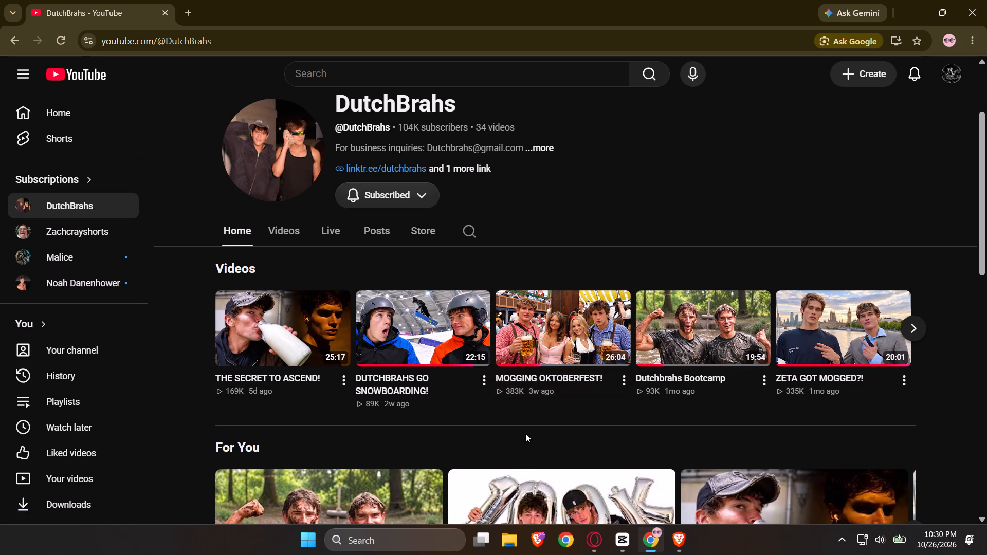
left_click(911, 332)
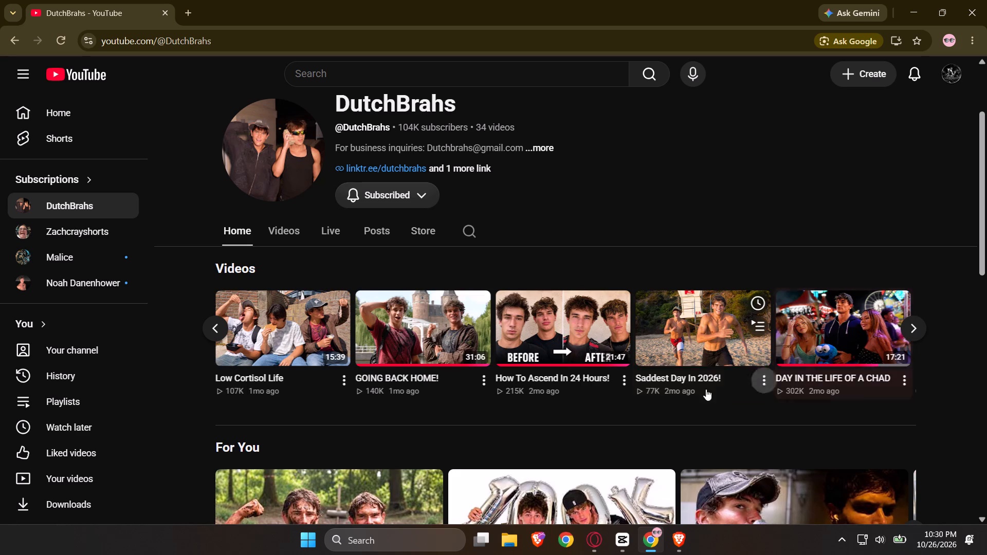
left_click(550, 336)
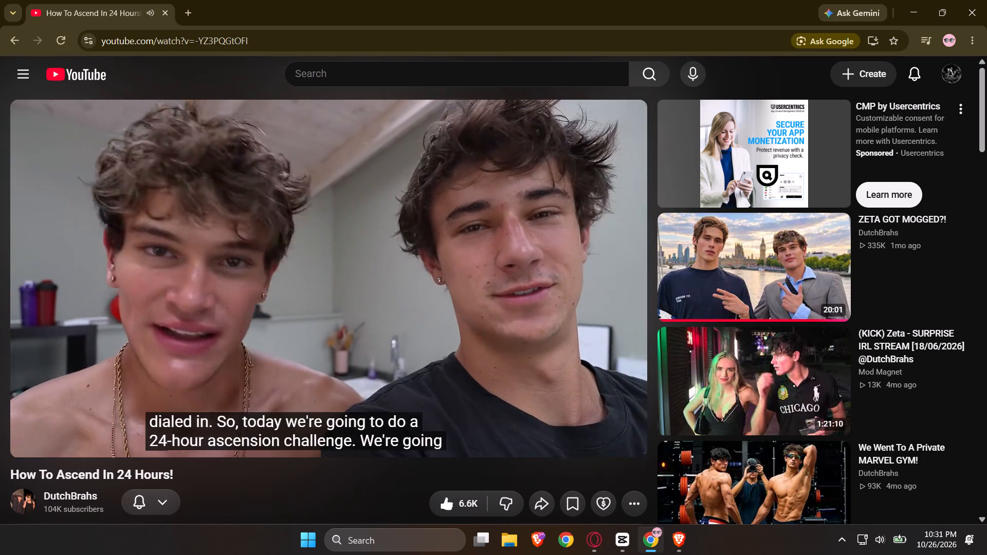
Expand the description of "How To Ascend In 24 Hours!" and show the video's transcript.
scroll(371, 420, "down", 1)
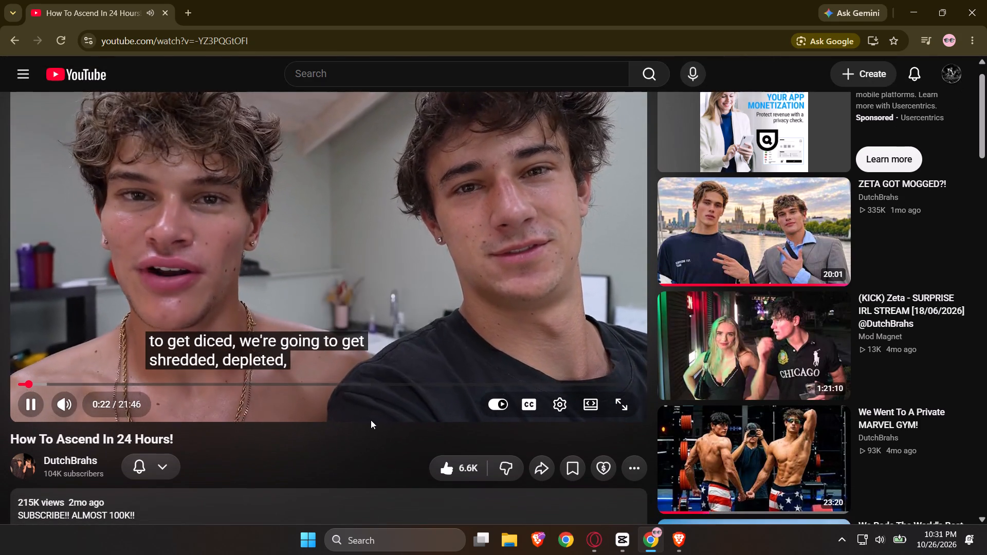
scroll(344, 452, "down", 1)
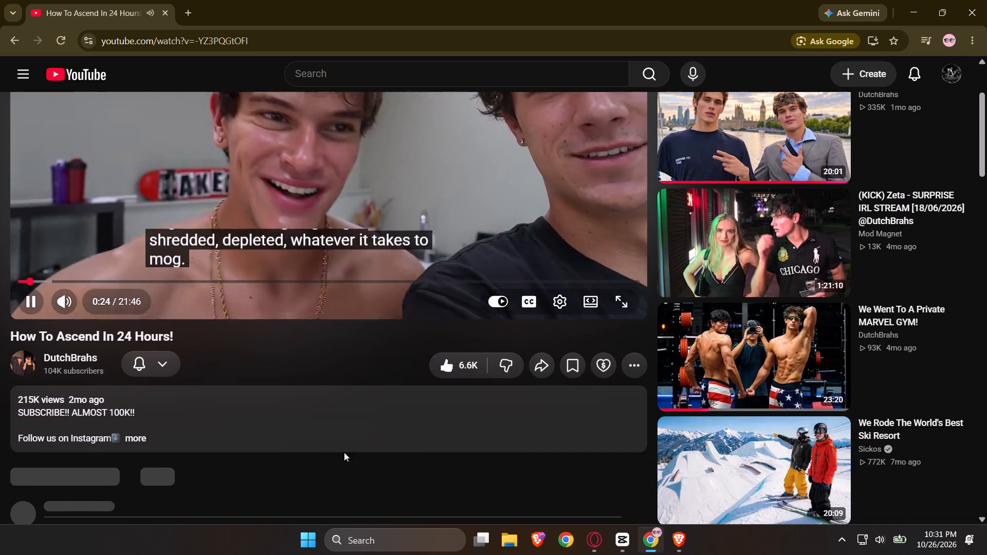
left_click(140, 434)
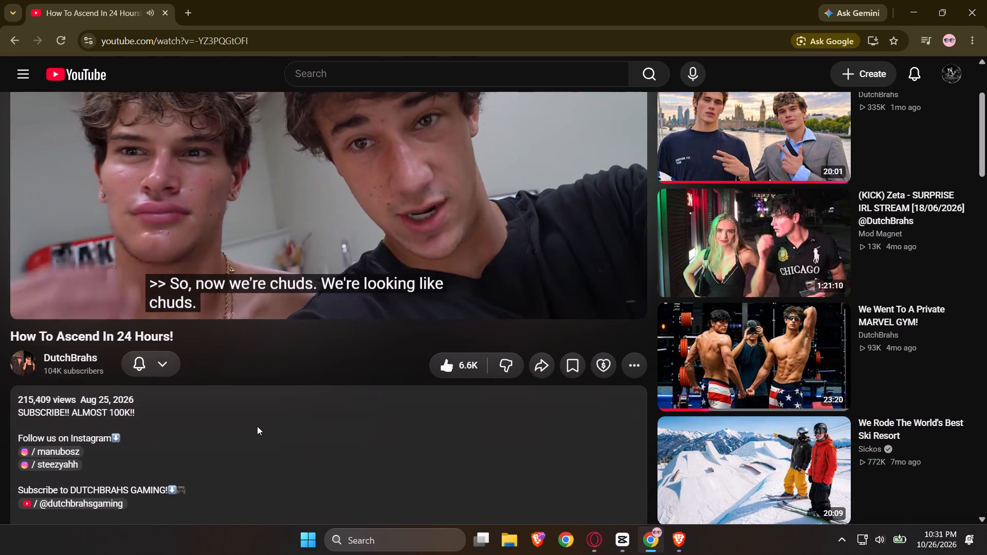
scroll(257, 426, "down", 1)
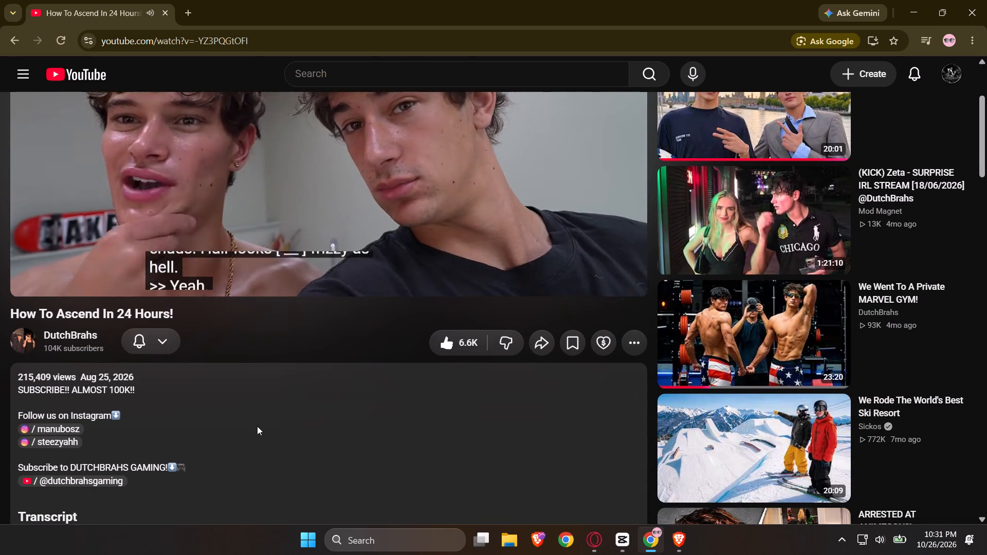
scroll(257, 426, "down", 3)
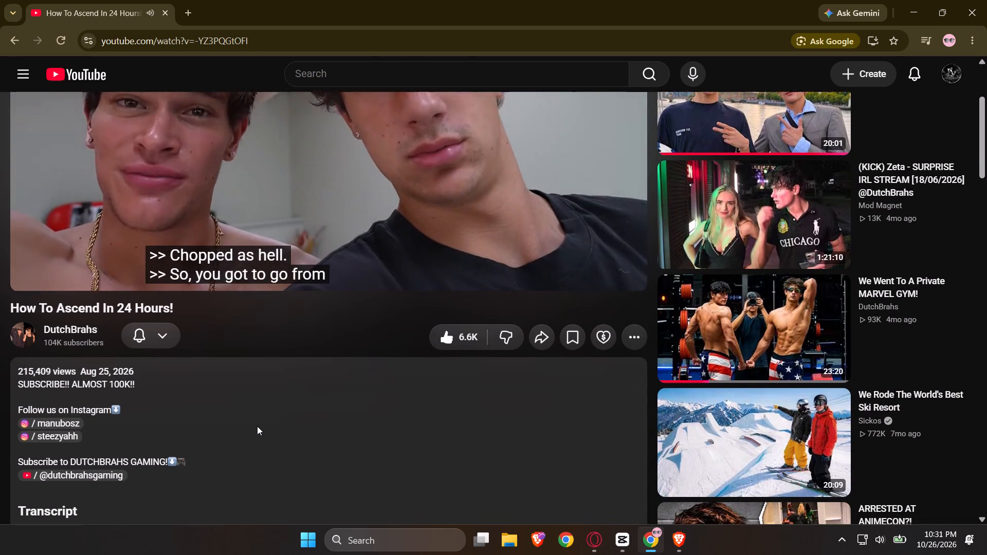
scroll(257, 426, "down", 2)
left_click(60, 433)
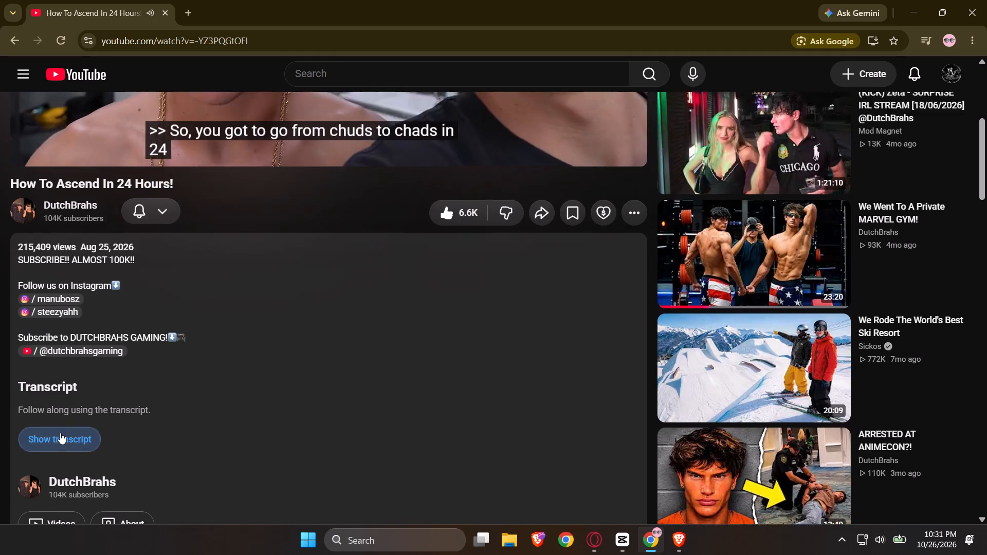
scroll(844, 289, "up", 8)
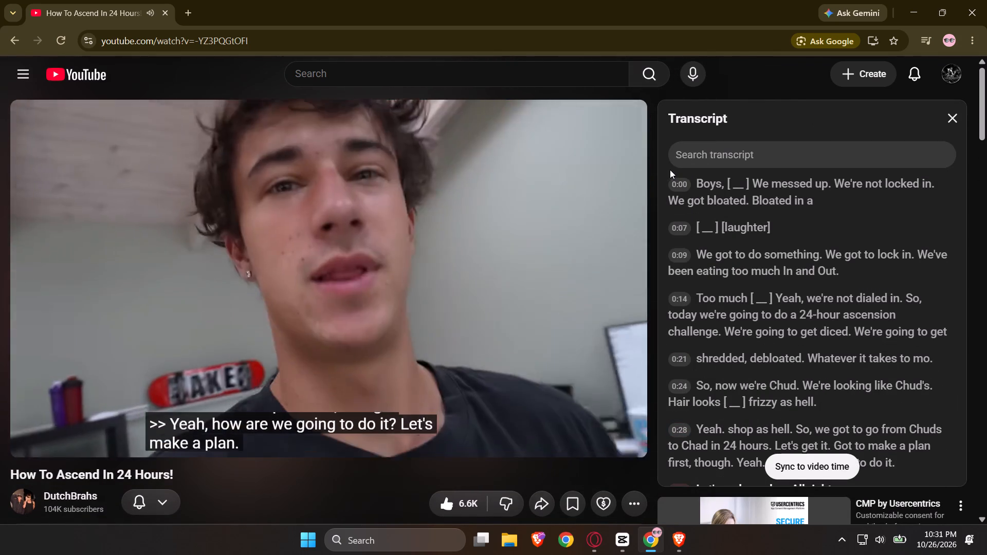
left_click_drag(670, 170, 719, 162)
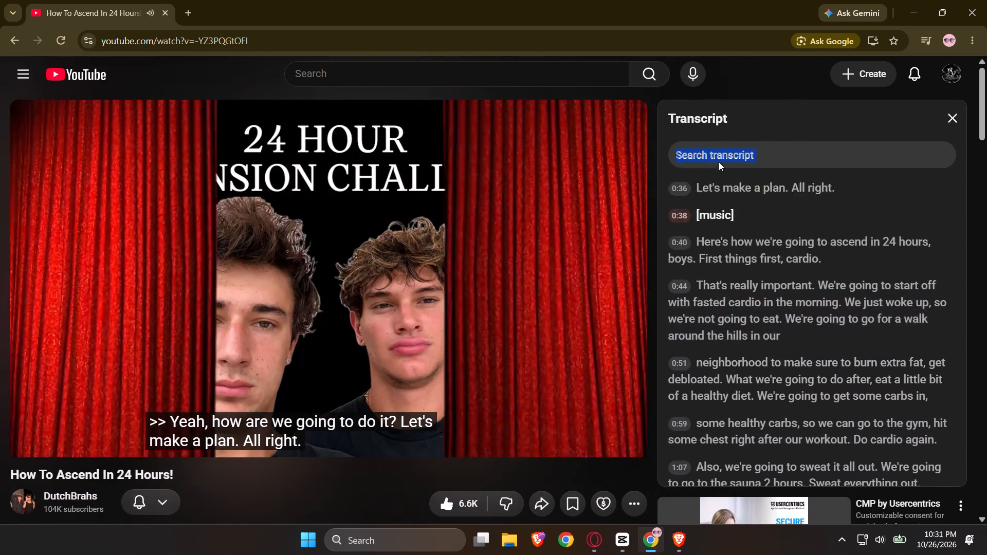
left_click_drag(719, 162, 716, 152)
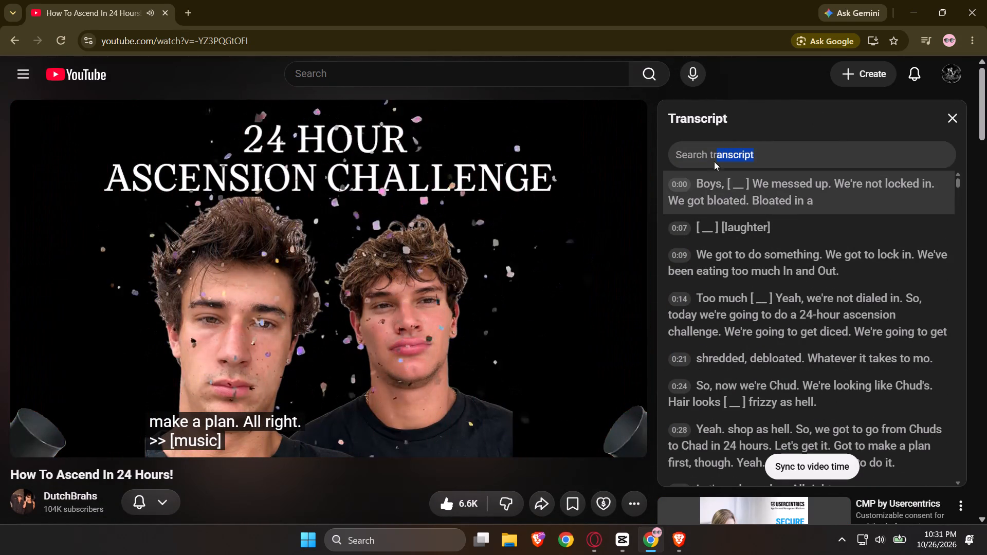
left_click(751, 124)
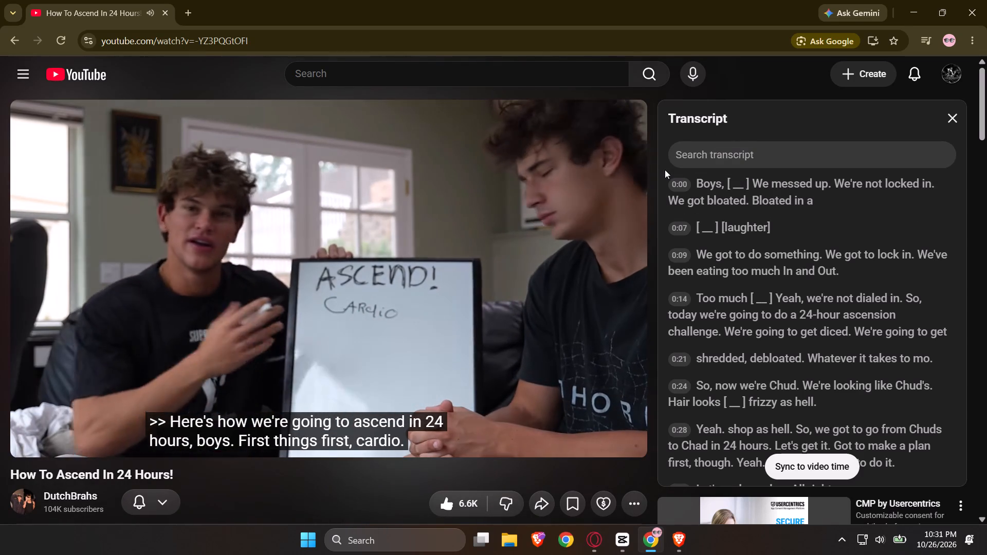
left_click_drag(664, 173, 712, 453)
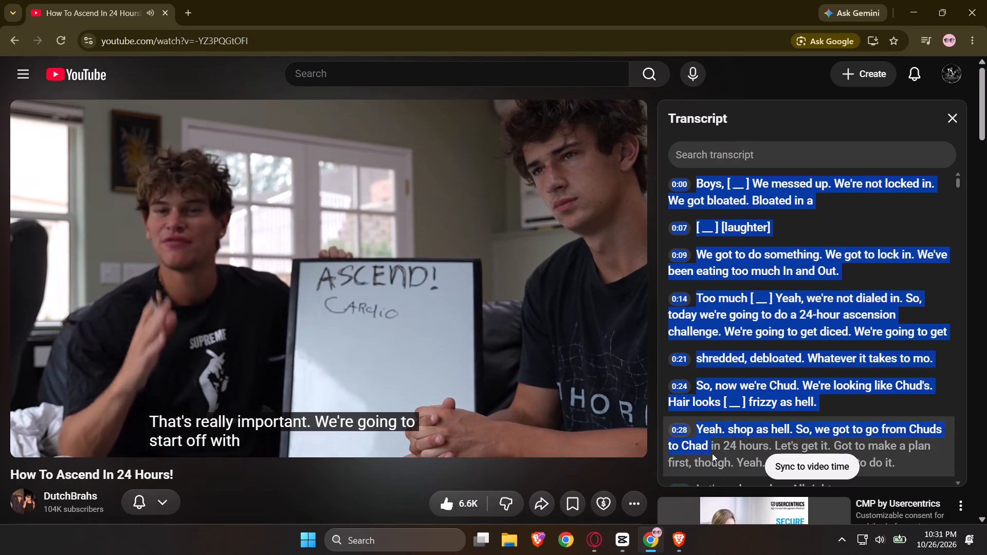
left_click_drag(712, 453, 687, 503)
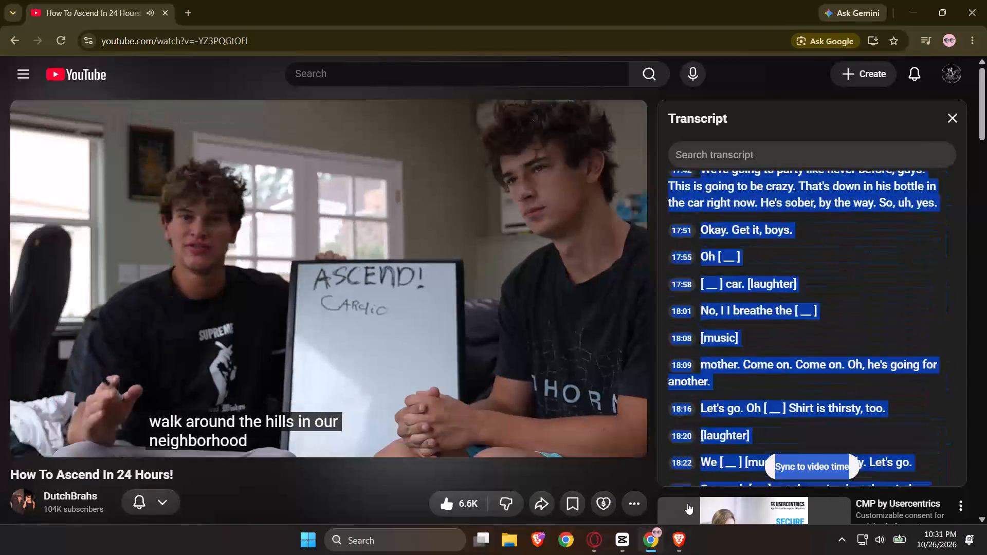
left_click_drag(687, 503, 719, 461)
key("ctrl+c")
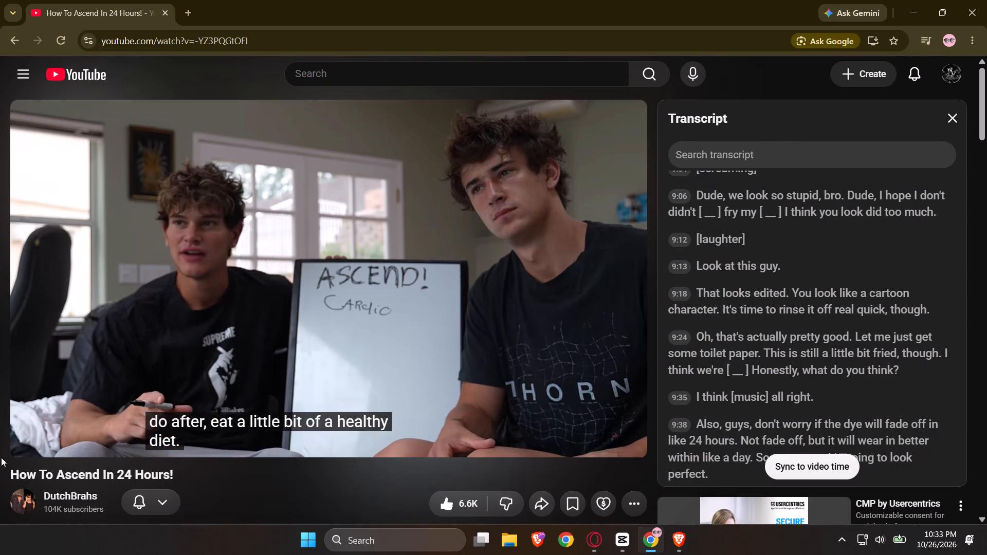
left_click_drag(24, 420, 0, 422)
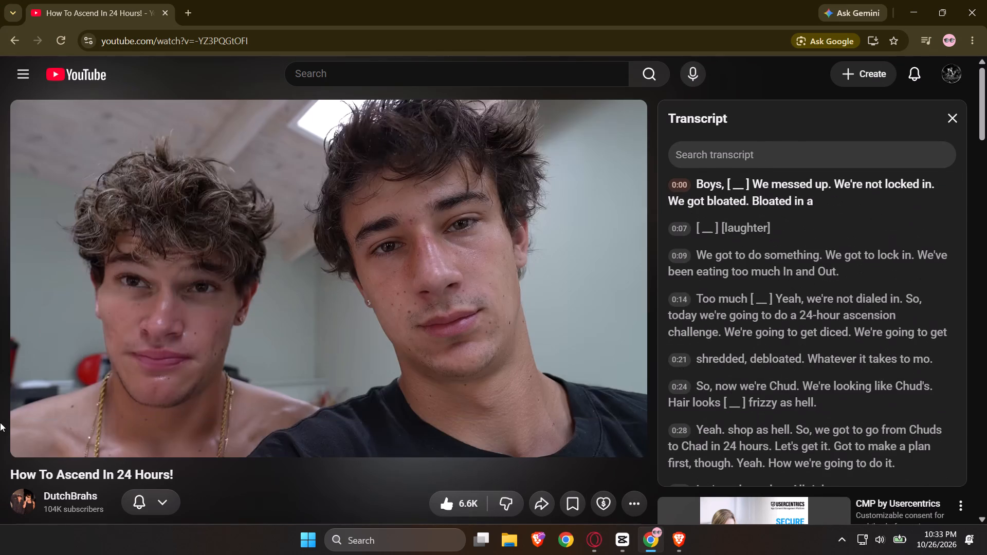
key("space")
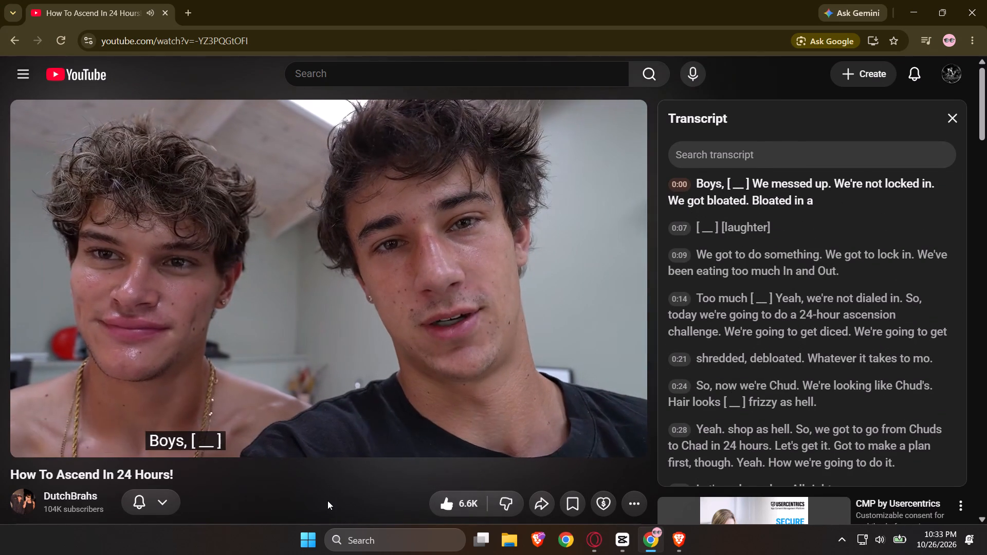
key("space")
key("space")
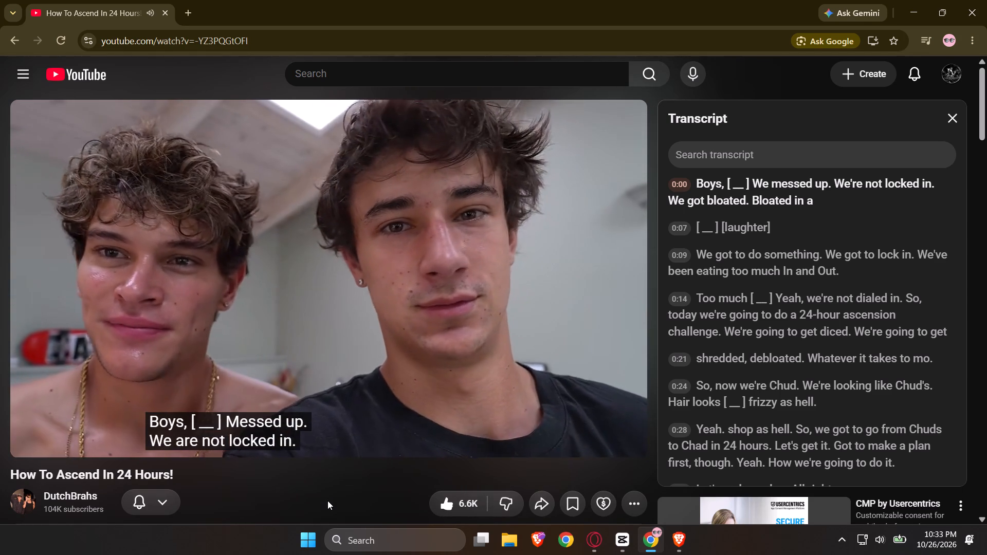
key("space")
key("space")
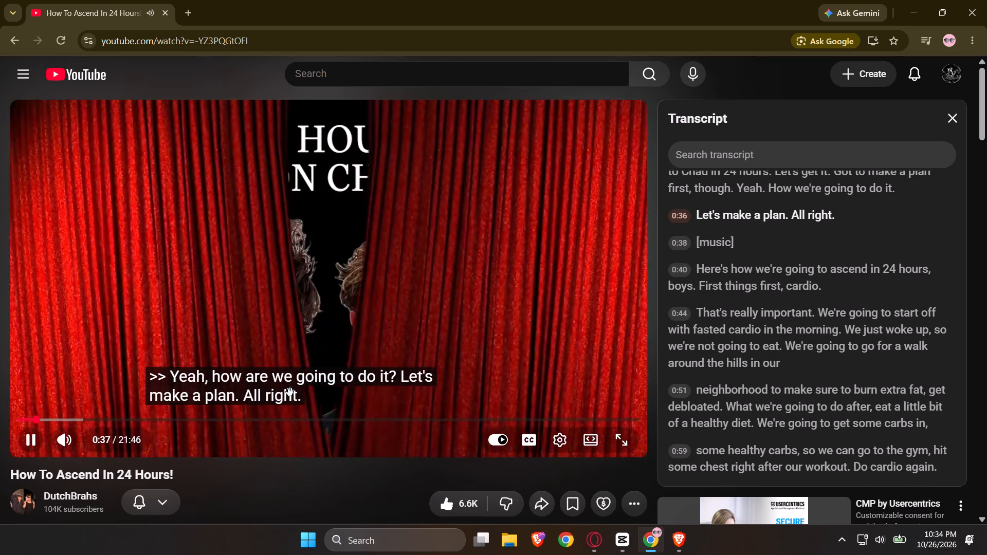
key("space")
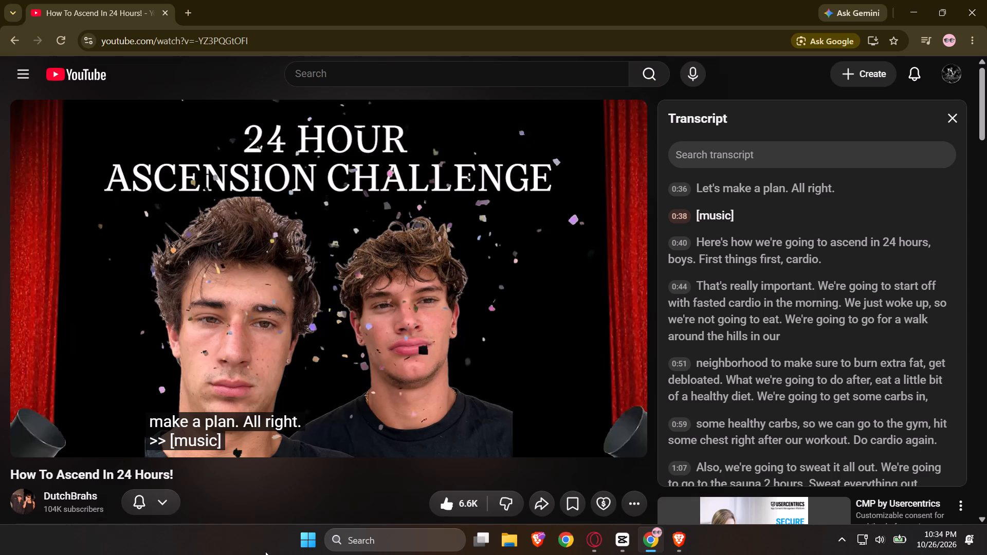
key("space")
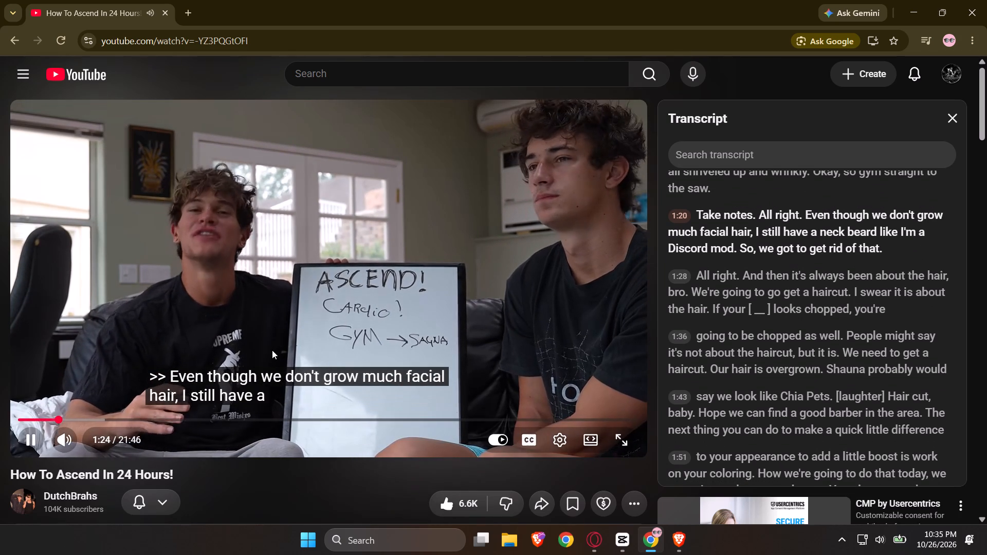
key("alt+Tab")
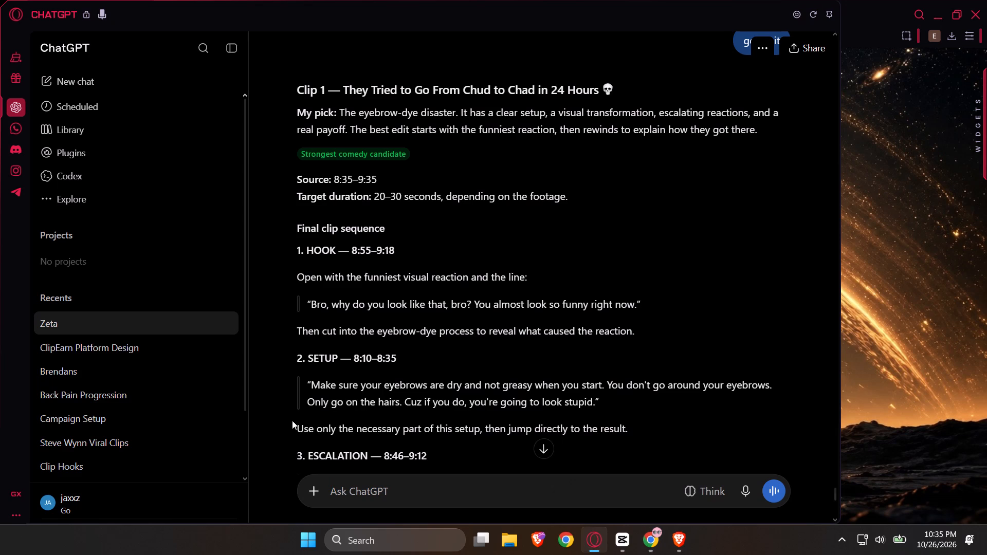
key("alt+Tab")
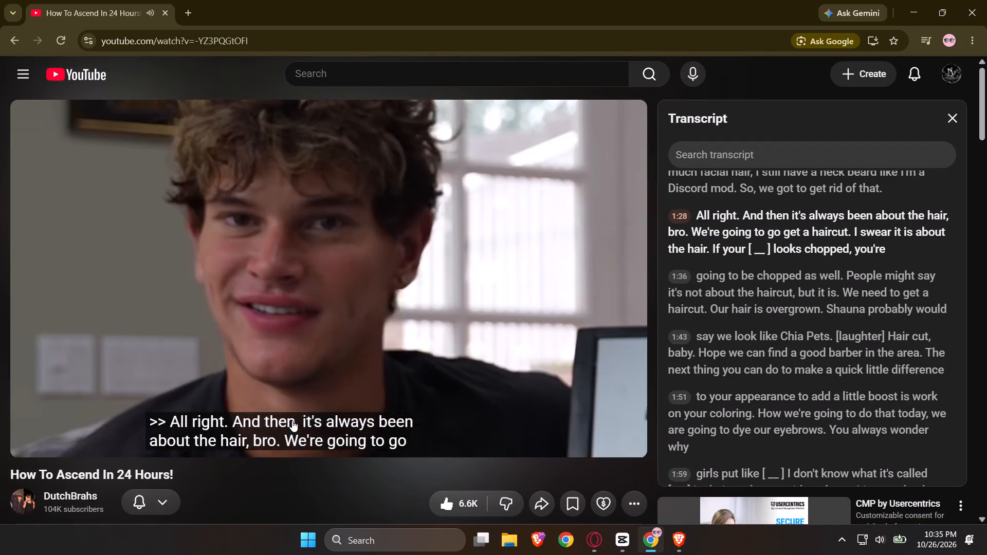
key("alt+Tab")
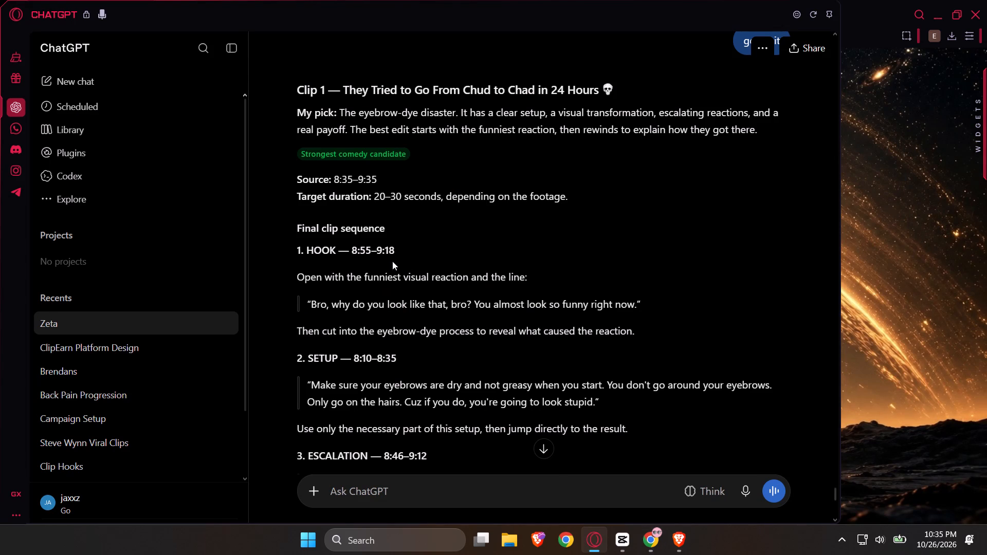
key("alt+Tab")
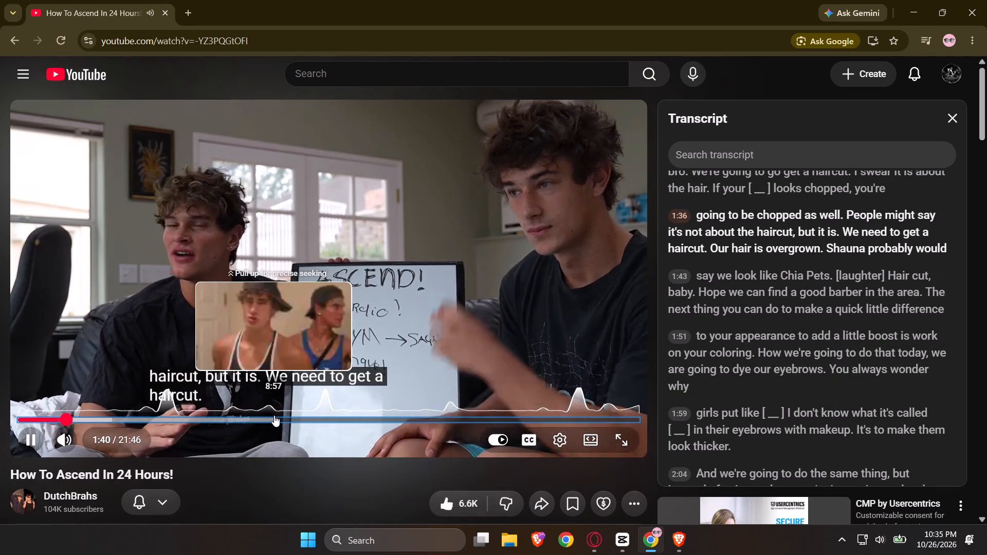
left_click(274, 415)
left_click(268, 415)
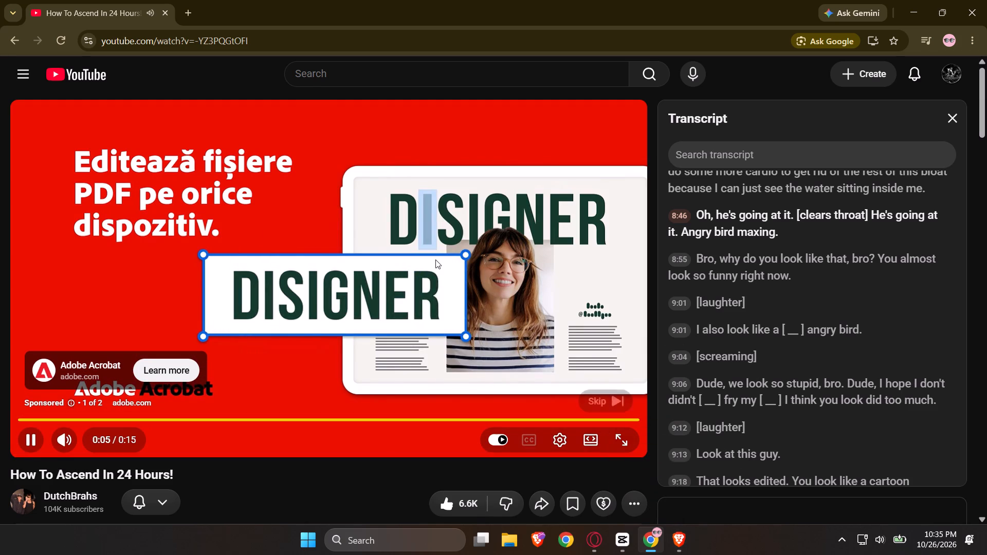
left_click(610, 399)
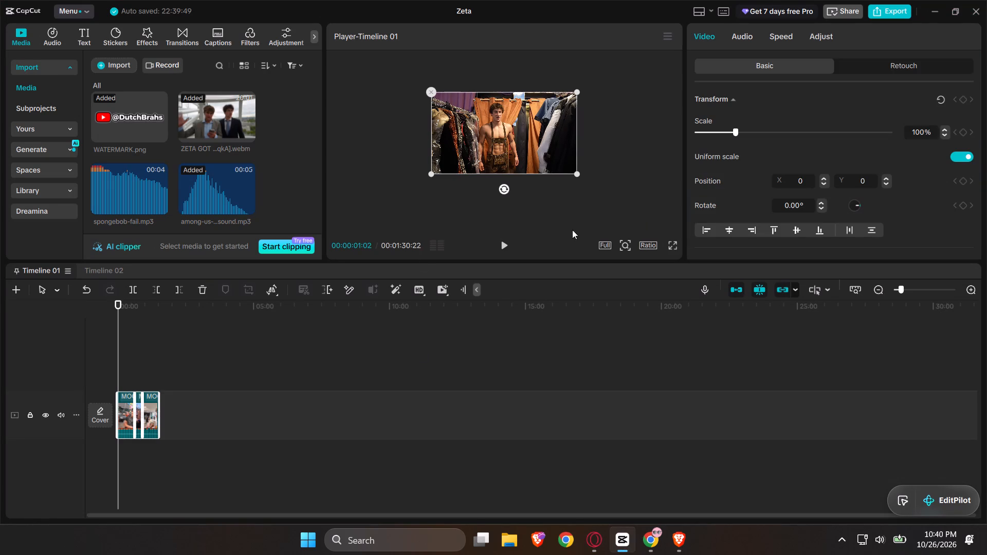
left_click(648, 244)
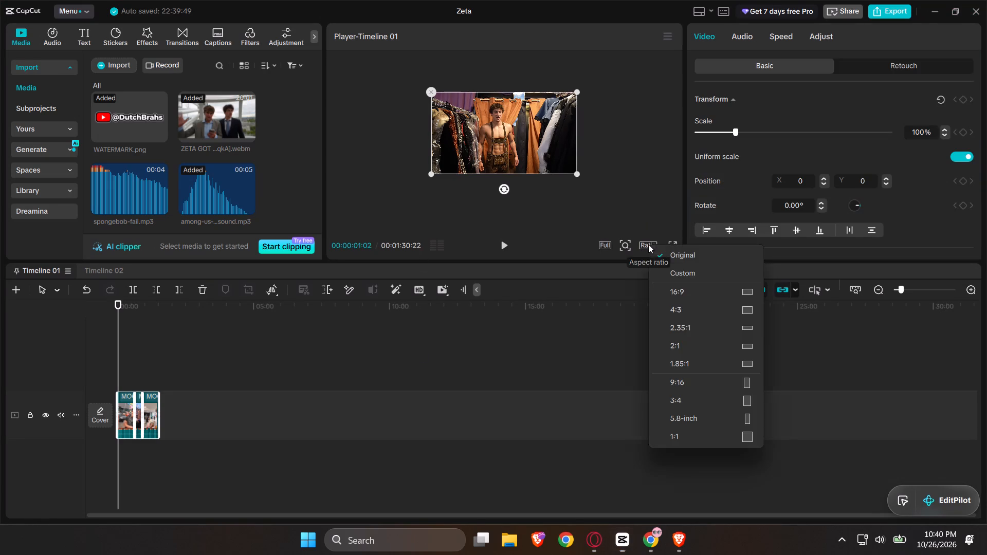
left_click(674, 382)
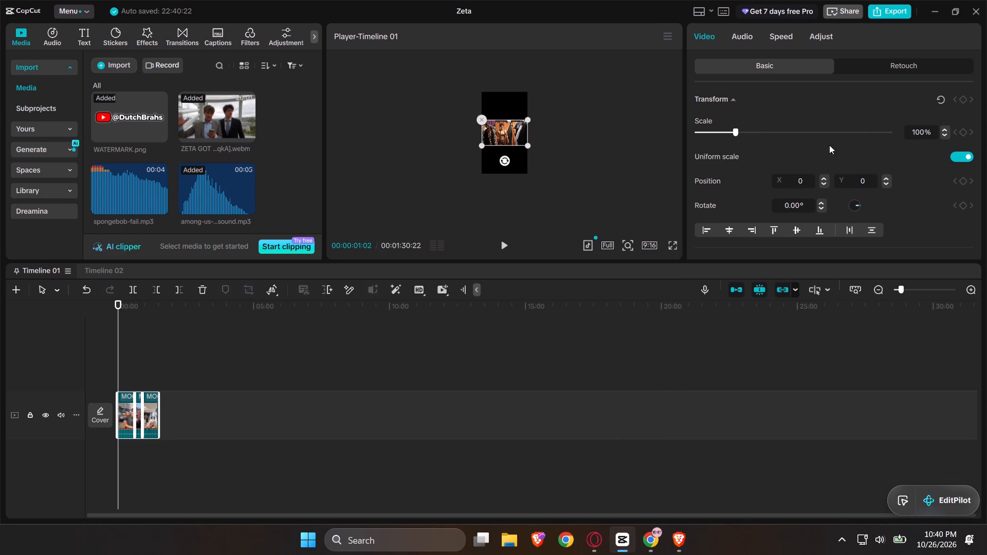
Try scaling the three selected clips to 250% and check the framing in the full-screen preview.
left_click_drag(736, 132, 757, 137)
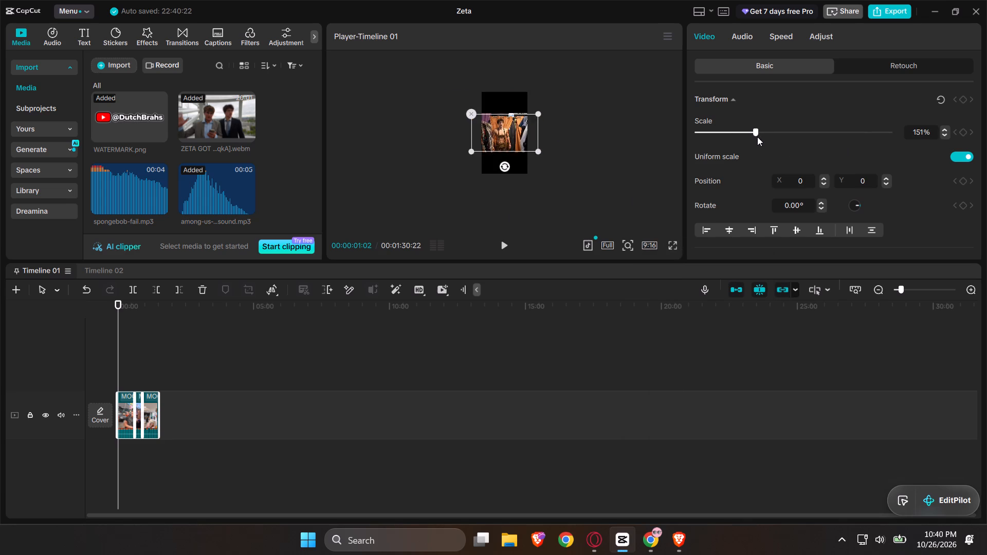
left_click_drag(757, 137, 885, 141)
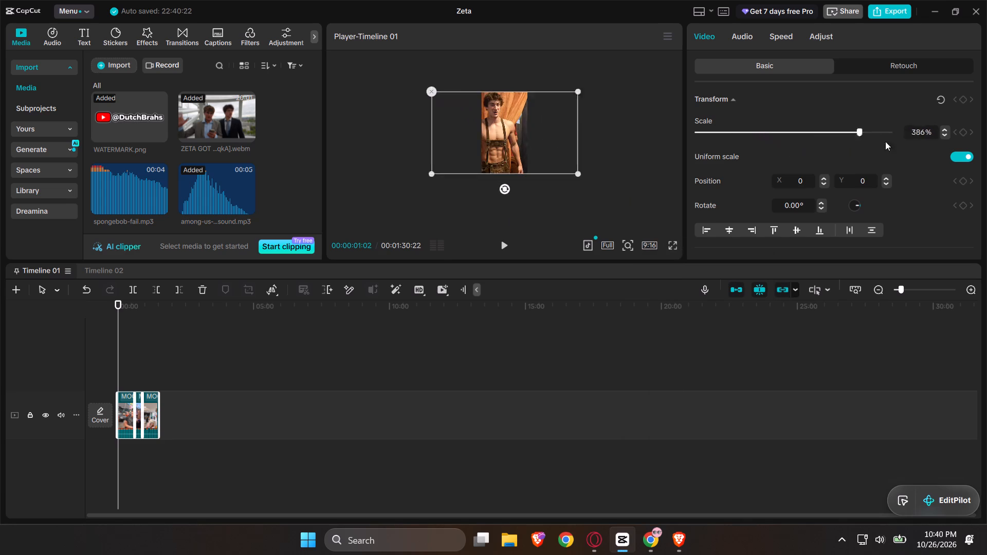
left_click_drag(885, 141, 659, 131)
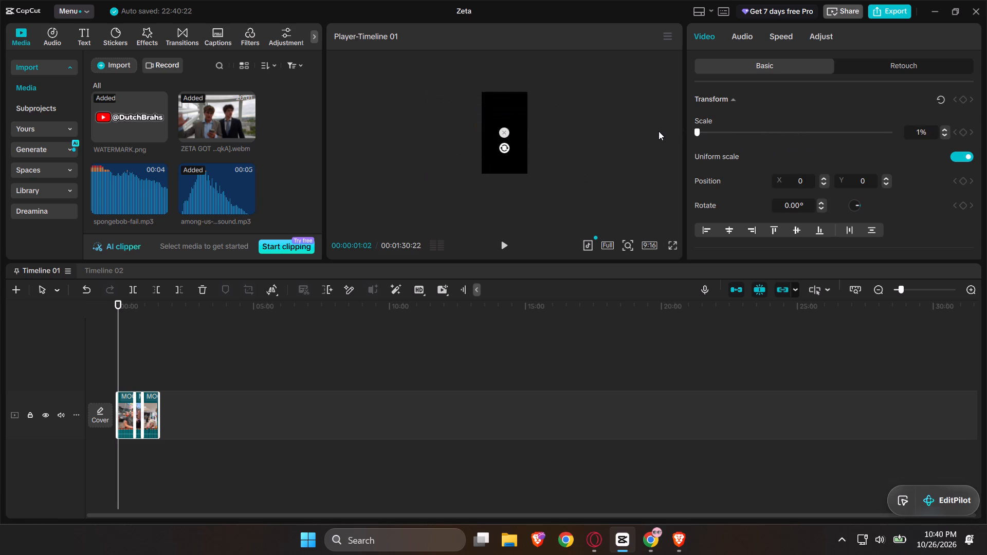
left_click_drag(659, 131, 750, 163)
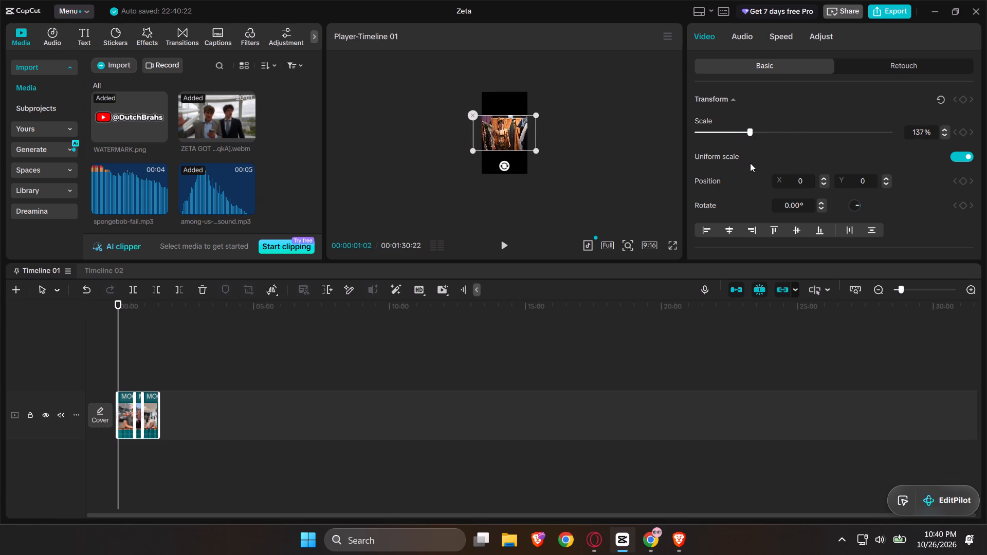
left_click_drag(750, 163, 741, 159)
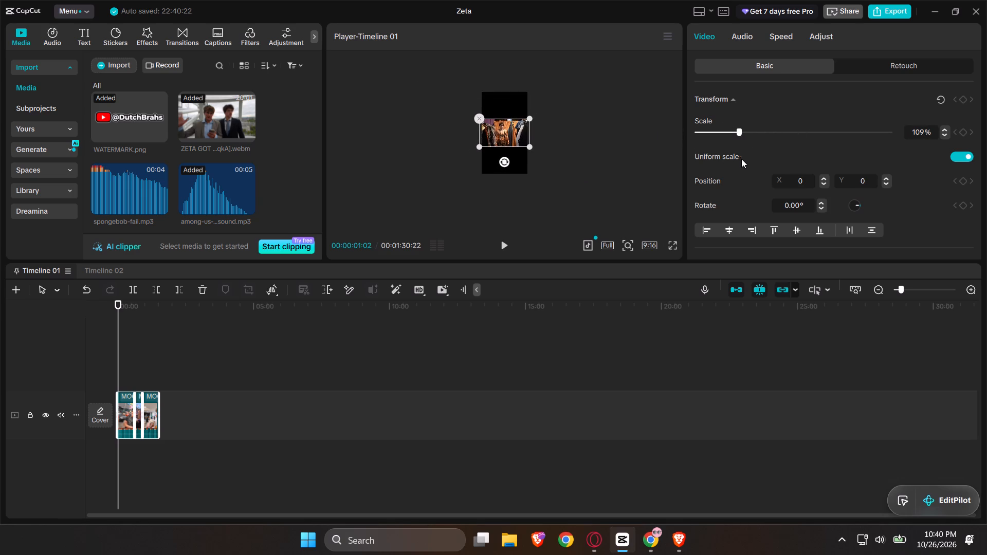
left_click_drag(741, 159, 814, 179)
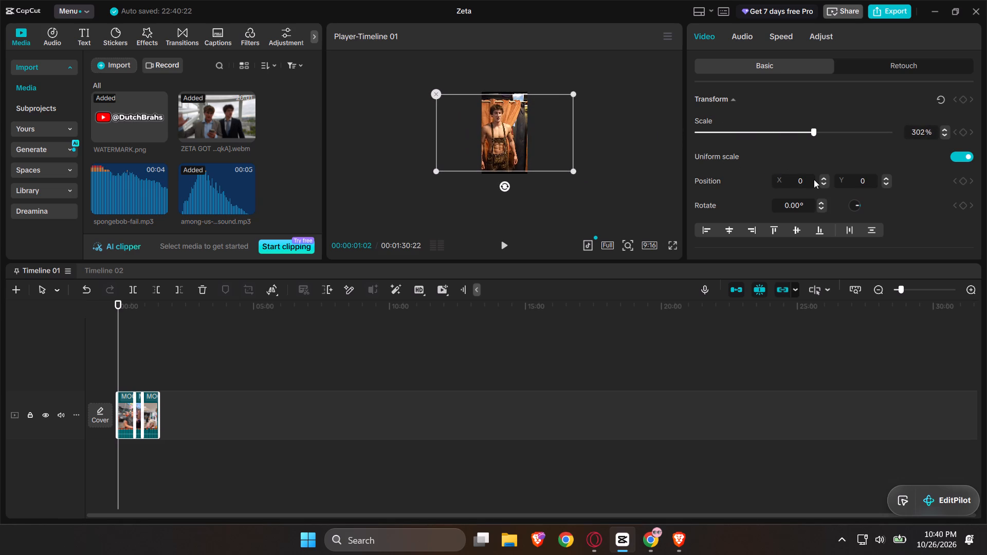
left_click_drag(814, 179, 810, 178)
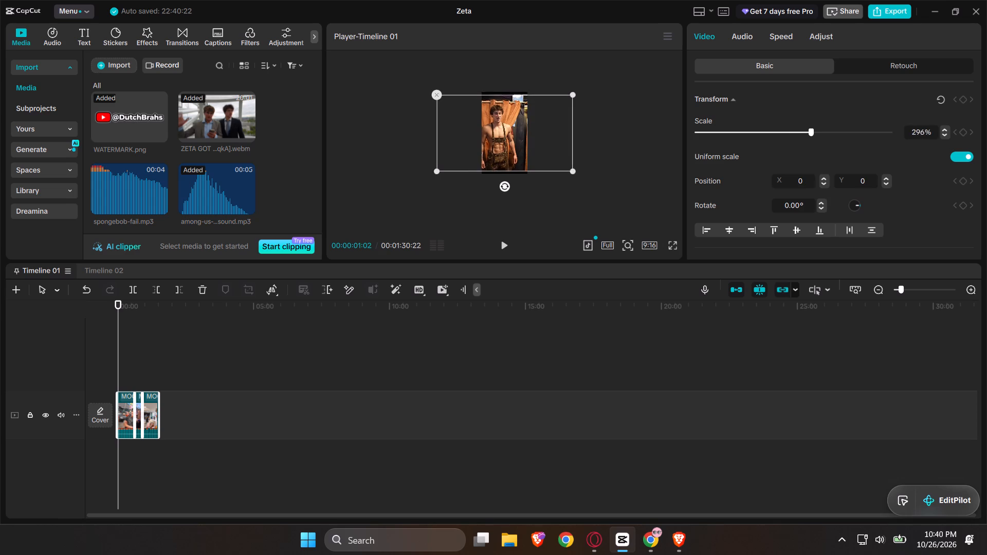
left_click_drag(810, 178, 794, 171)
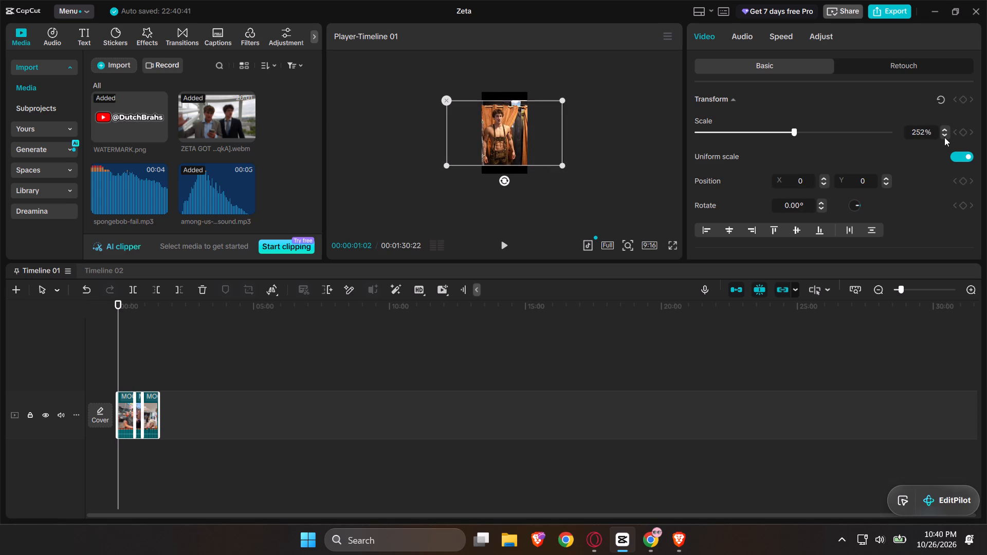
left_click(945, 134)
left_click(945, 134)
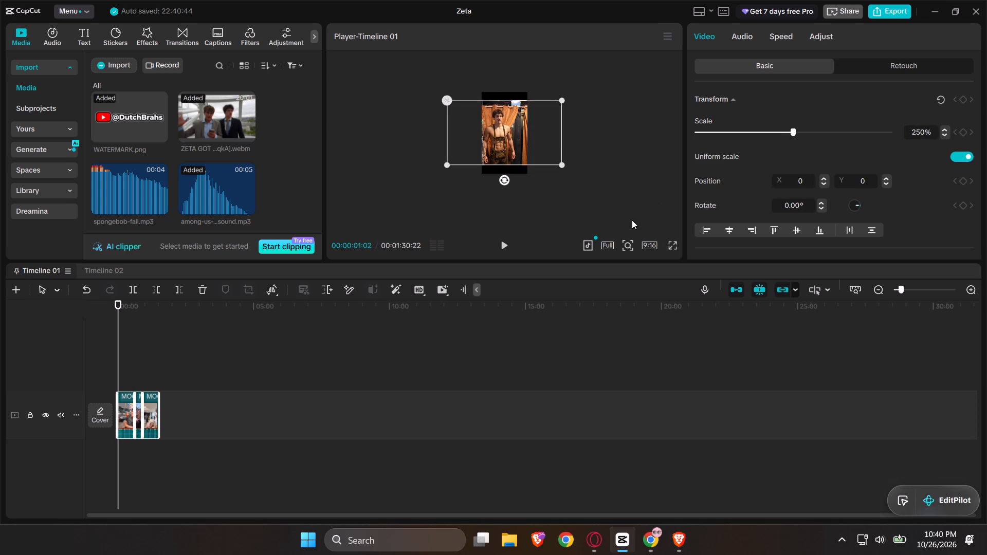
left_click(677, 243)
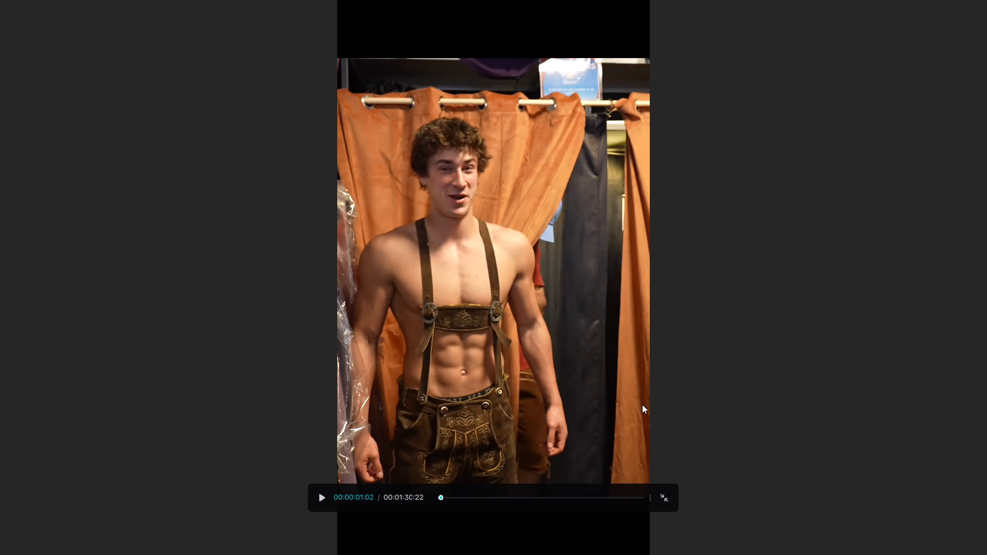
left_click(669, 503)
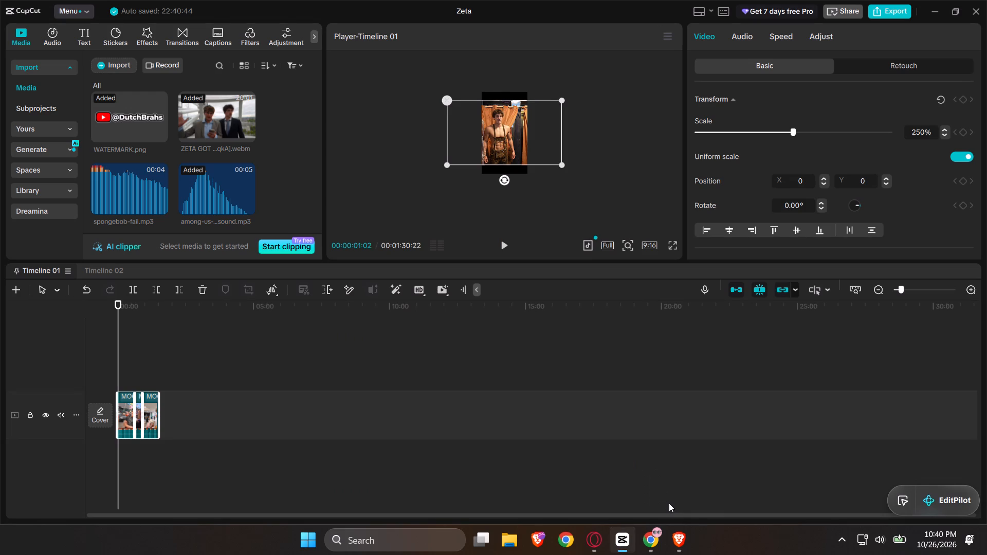
Set the uniform scale of the three selected clips to 200%.
triple_click(946, 136)
left_click_drag(946, 136, 921, 136)
triple_click(921, 136)
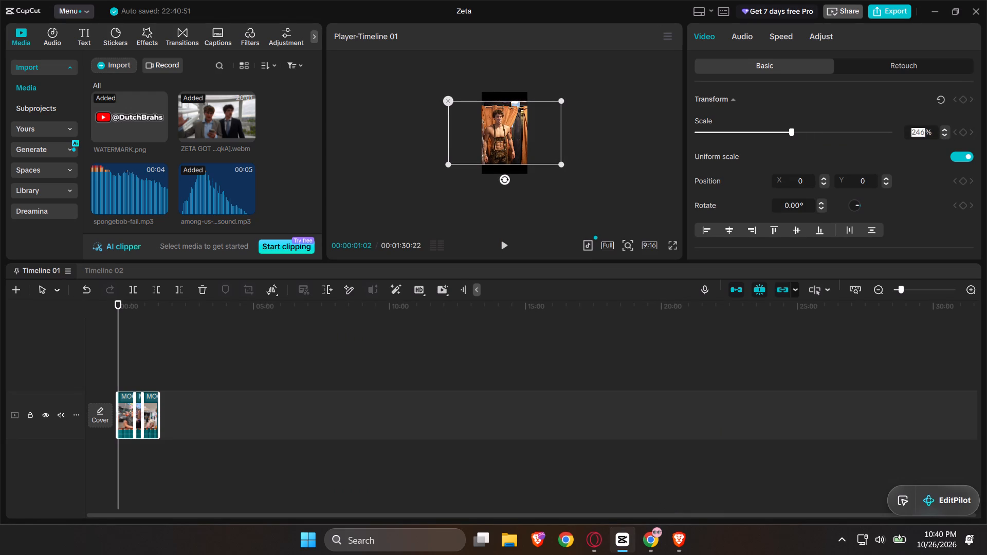
type("200")
key("Return")
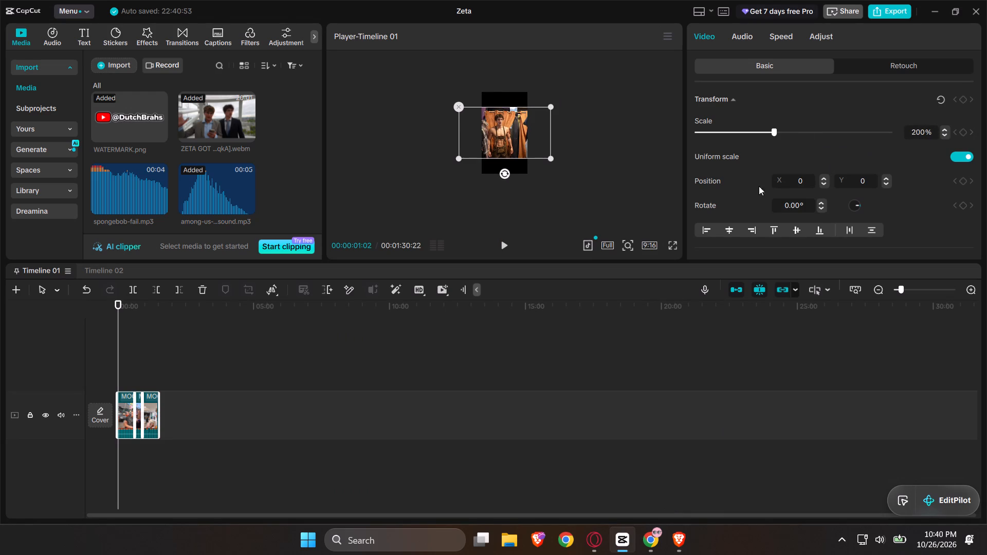
Play the first clip in the full-screen preview to check its framing at the new scale.
left_click(674, 246)
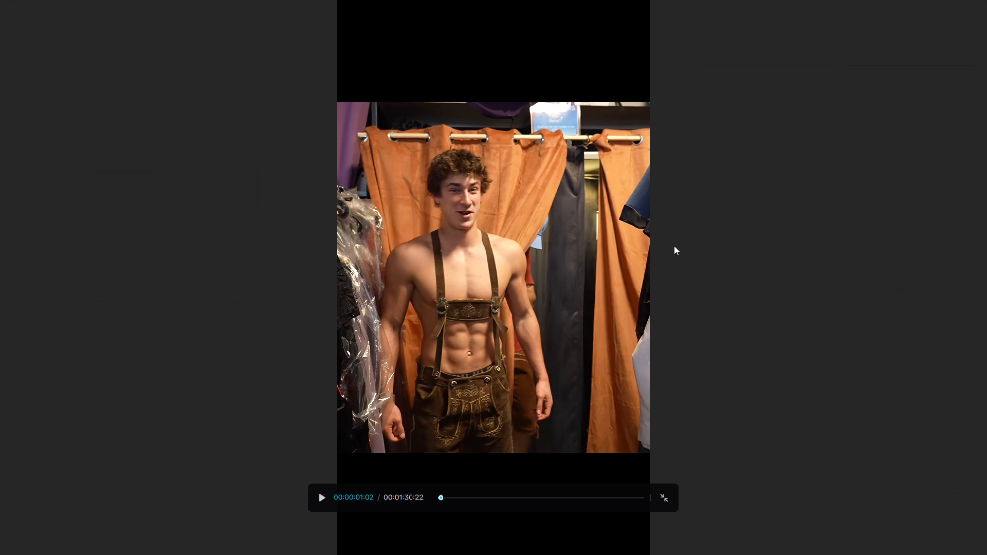
key("space")
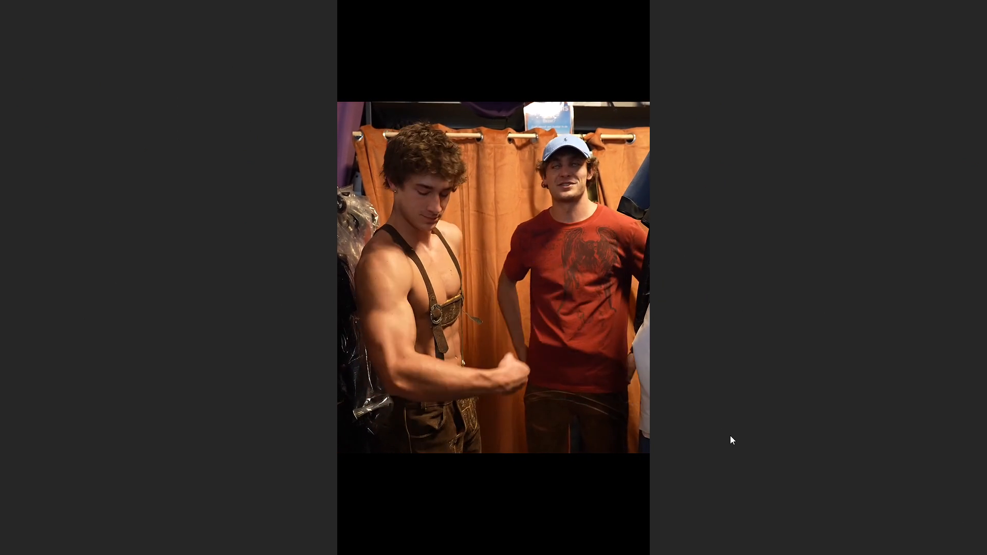
left_click(730, 435)
key("space")
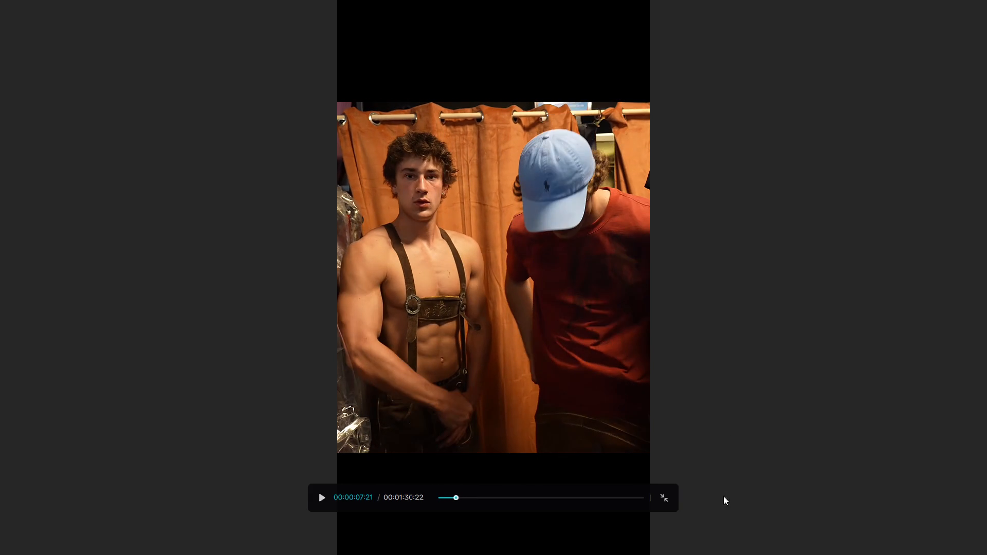
key("space")
key("space")
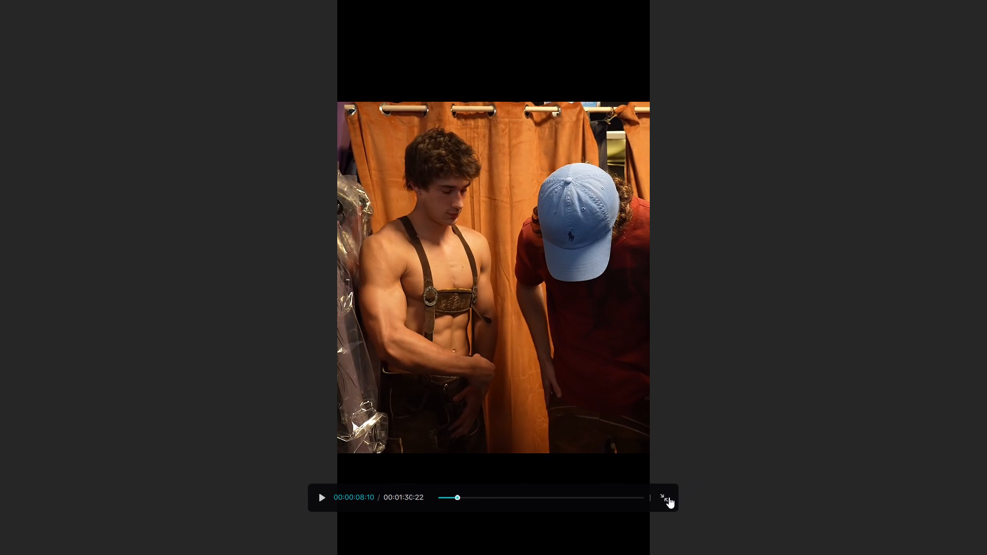
left_click(669, 497)
scroll(235, 431, "up", 13, "ctrl")
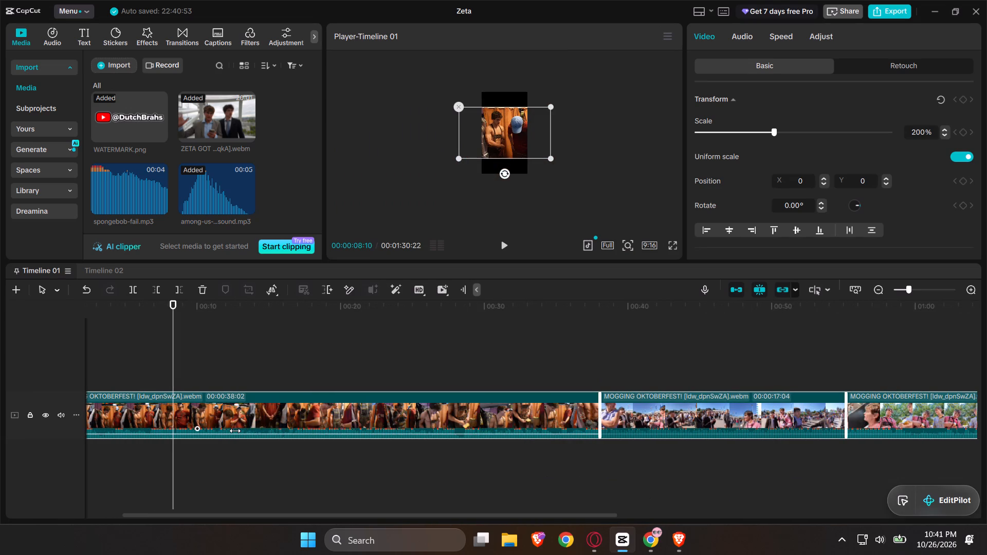
left_click(501, 355)
left_click_drag(501, 355, 596, 446)
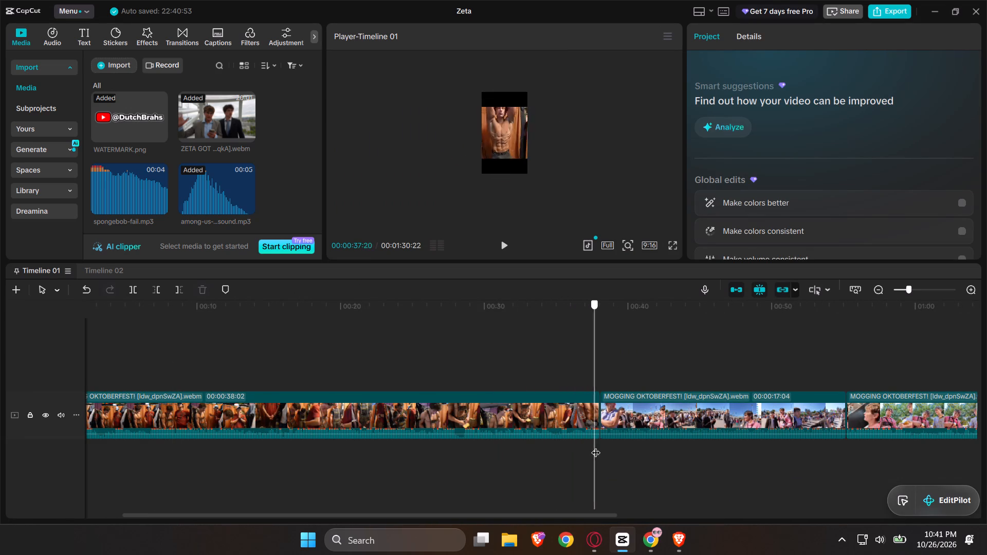
left_click_drag(596, 446, 599, 452)
key("space")
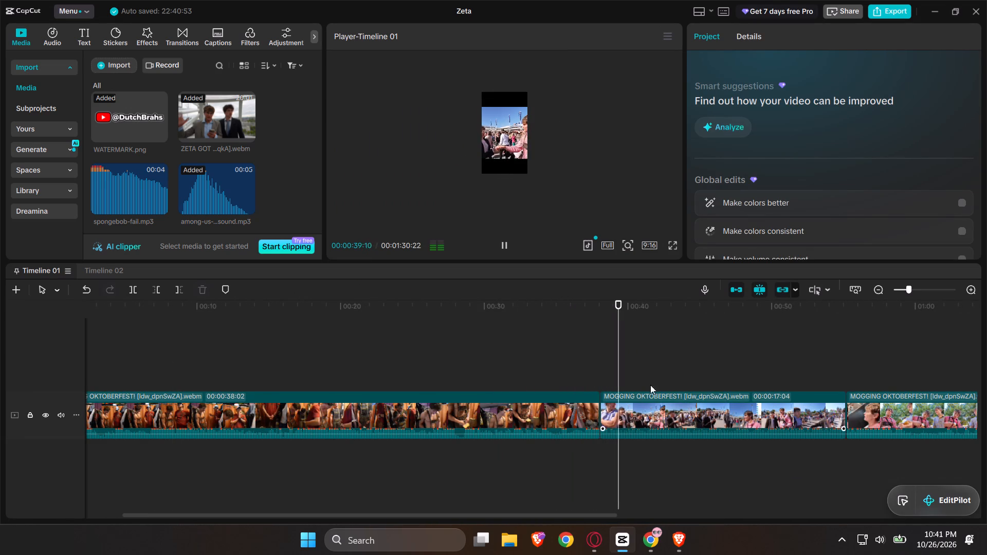
left_click(675, 243)
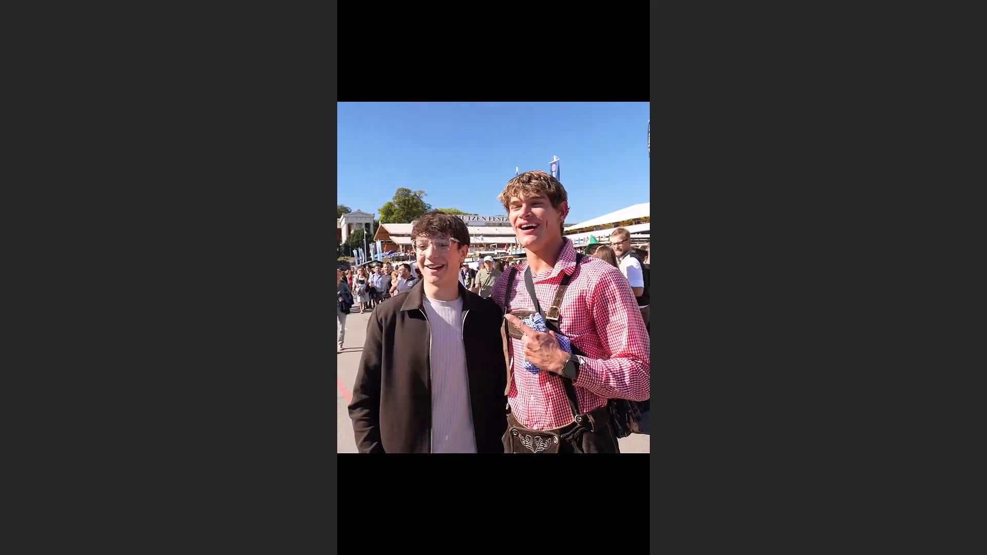
left_click(580, 357)
key("space")
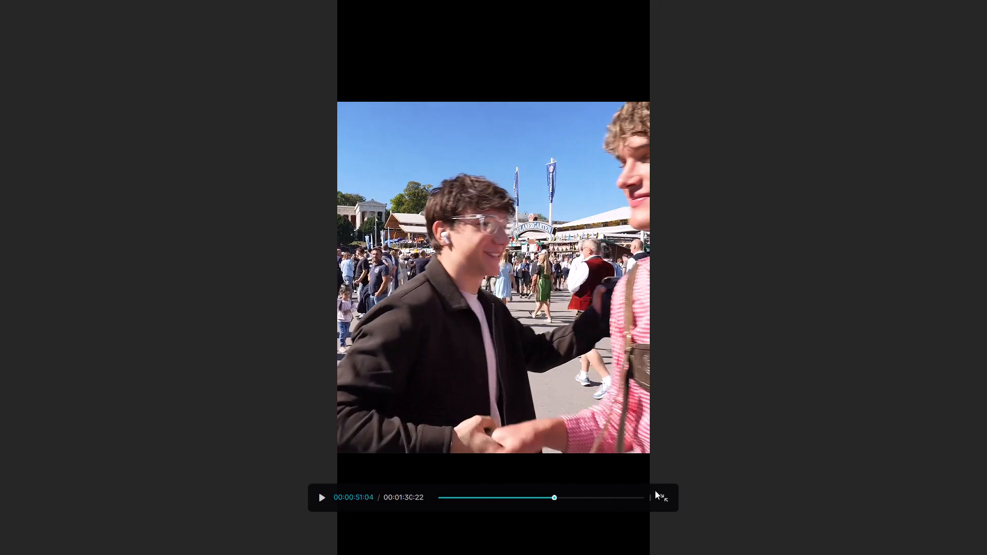
key("space")
key("space")
key("space")
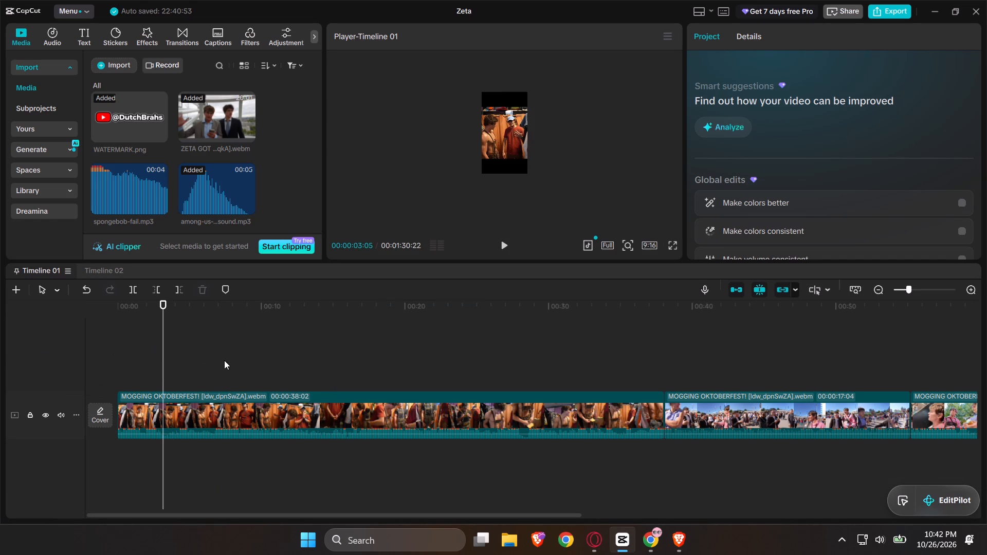
left_click(224, 360)
left_click_drag(224, 360, 0, 337)
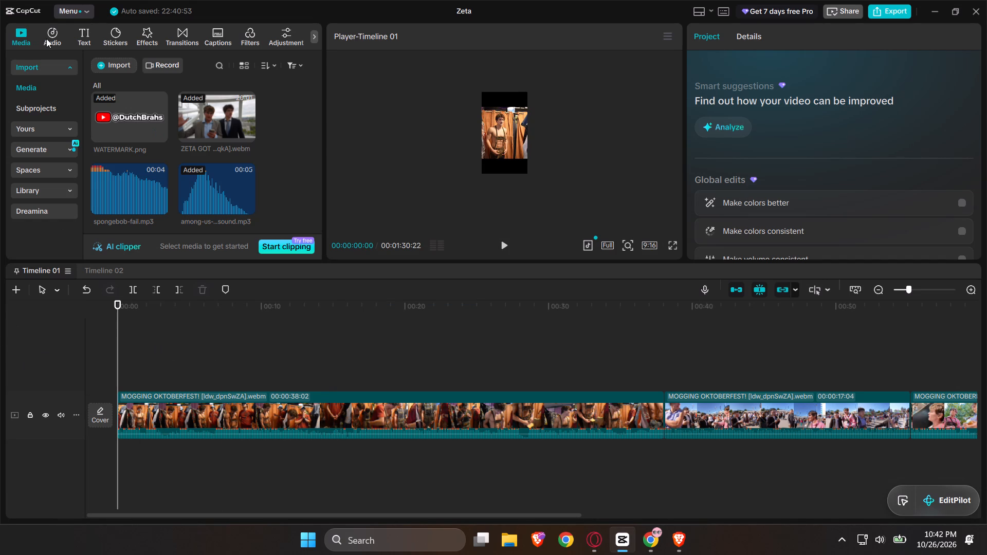
left_click(90, 38)
left_click(22, 31)
Break the first compound clip in Timeline 02 back into its separate layers.
left_click(104, 270)
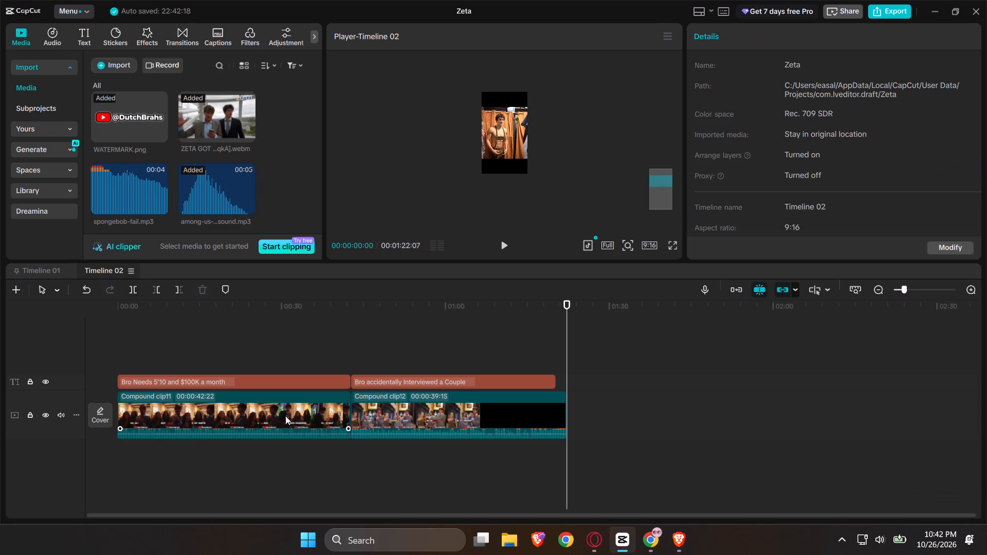
right_click(230, 427)
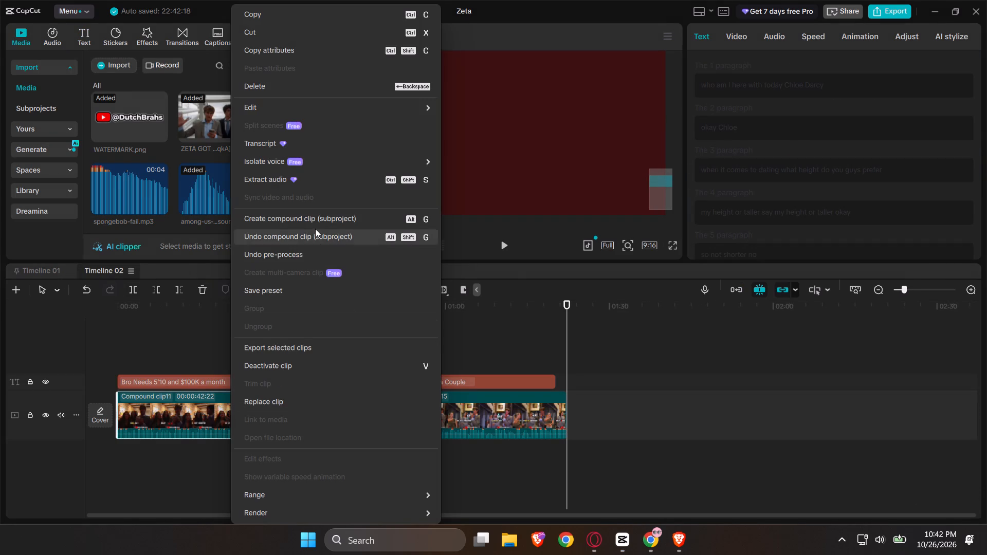
left_click(297, 230)
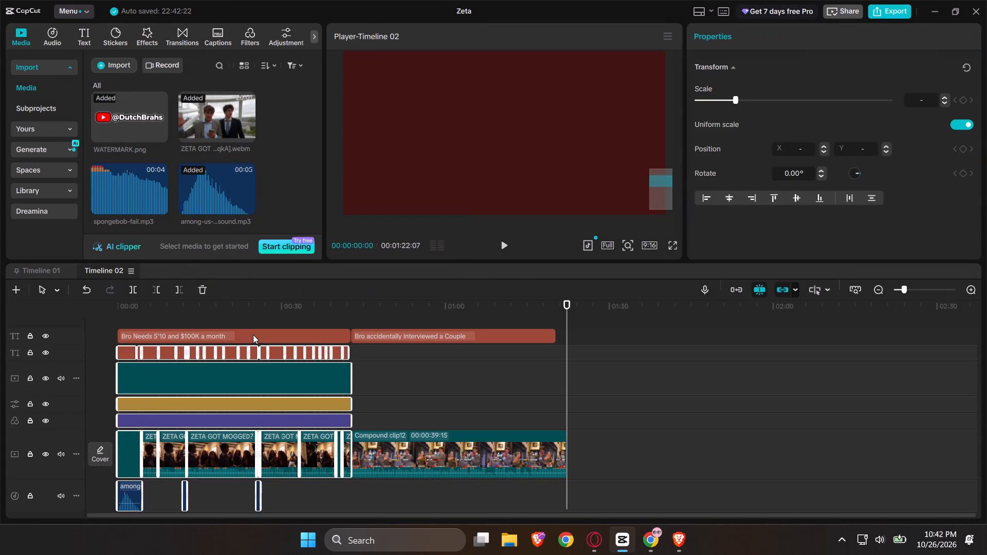
Replace the first title's text in Timeline 02 with "BRO GOT ROASTED BEFORE OKTOBERFEST EVEN STARTED", without the emoji.
left_click(263, 332)
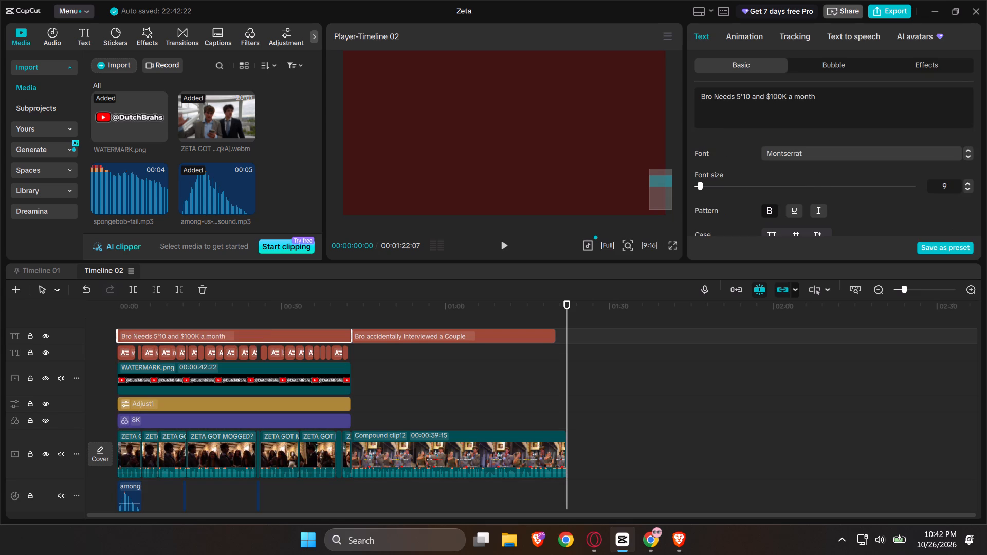
left_click(829, 109)
key("ctrl+a")
key("ctrl+v")
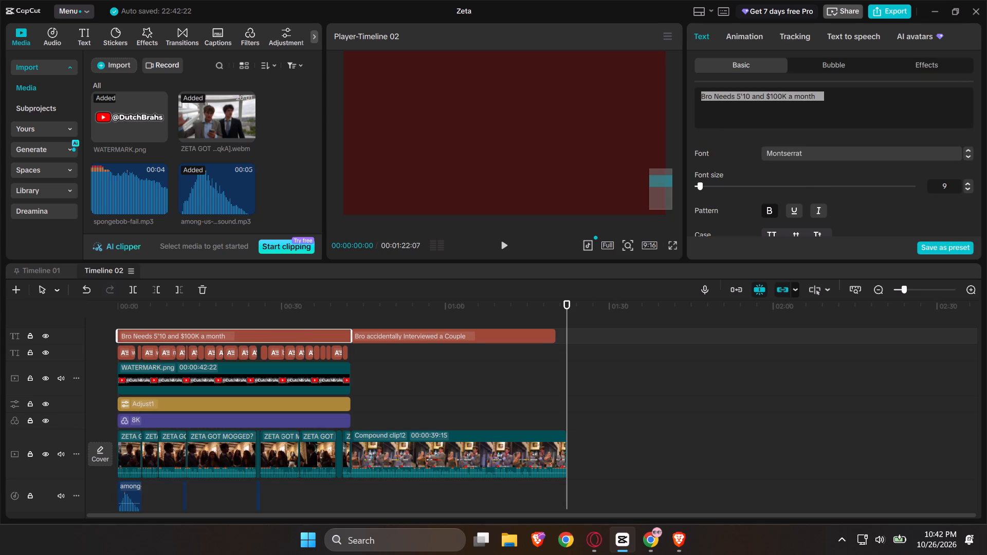
key("BackSpace")
key("BackSpace")
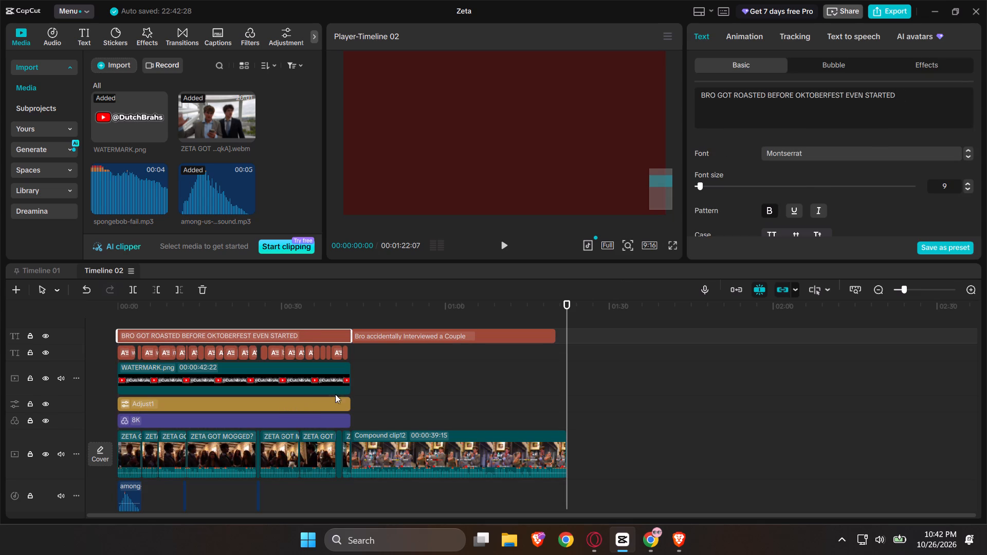
Copy the edited title, watermark, Adjust1 layer, 8K filter and opening among-us sound from Timeline 02.
left_click_drag(360, 416, 226, 373, "ctrl")
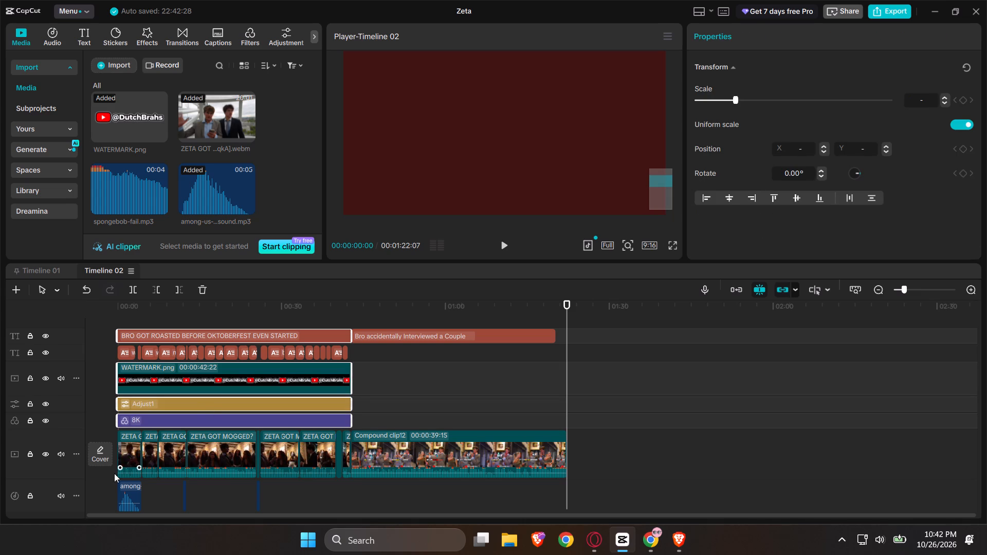
left_click(125, 496, "ctrl")
key("ctrl+c")
Undo the title text change and the compound clip breakup in Timeline 02.
left_click(46, 270)
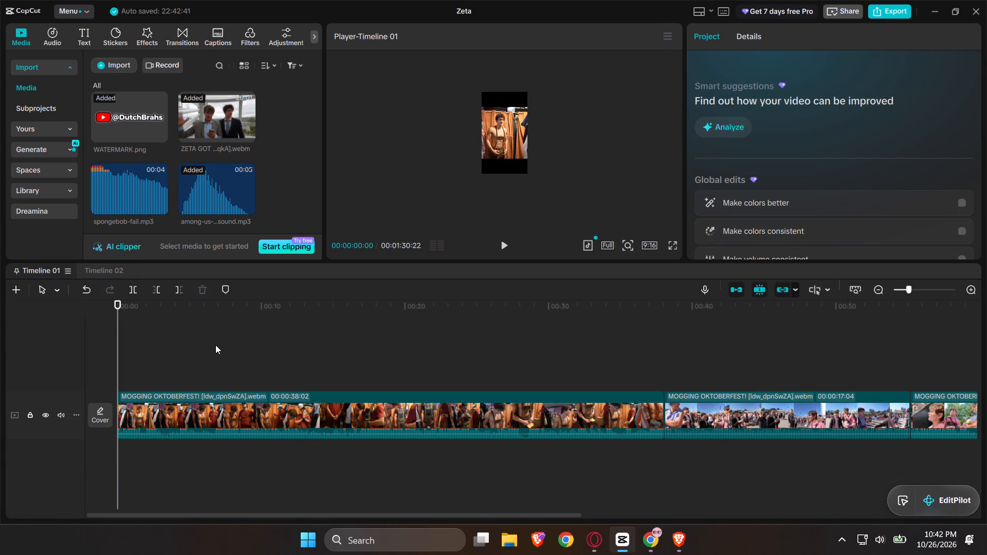
left_click(101, 267)
key("ctrl+z")
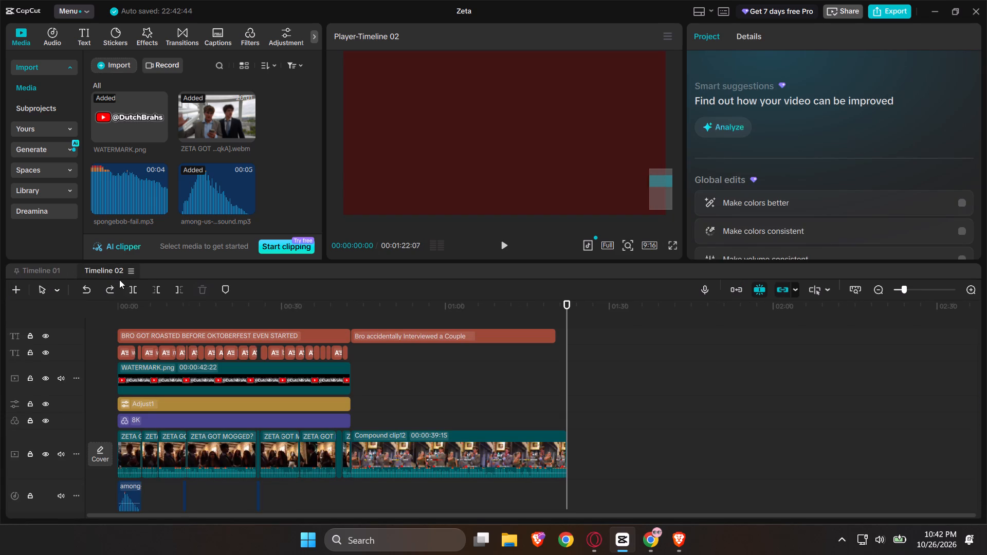
key("ctrl+z")
key("ctrl+z")
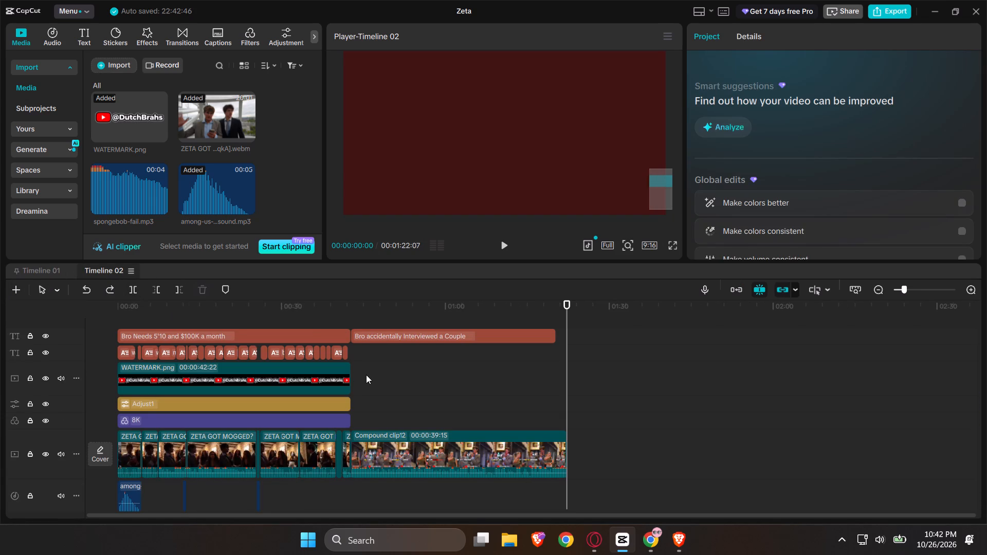
key("ctrl+z")
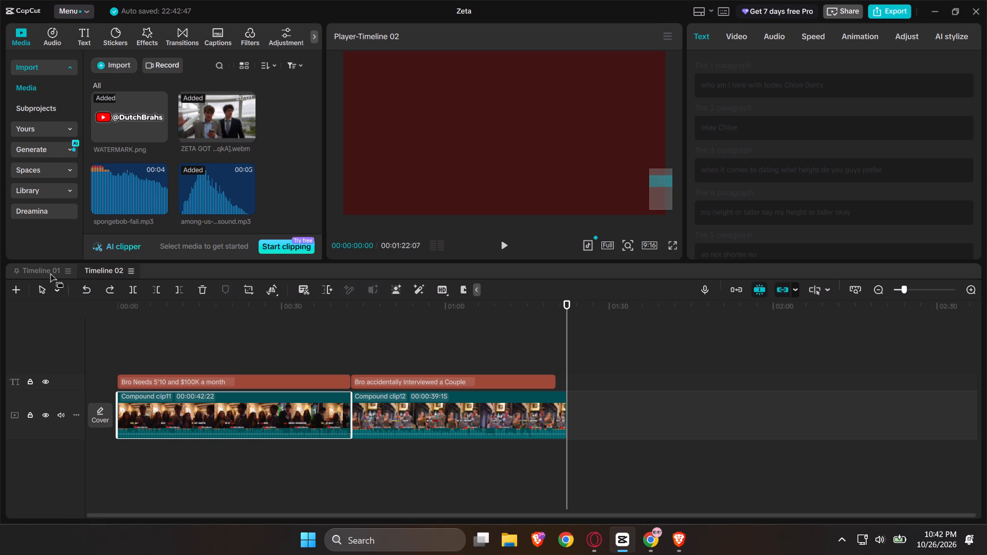
Paste the copied title, watermark, adjustment, filter and sound layers at the start of Timeline 01.
left_click(49, 272)
key("ctrl+v")
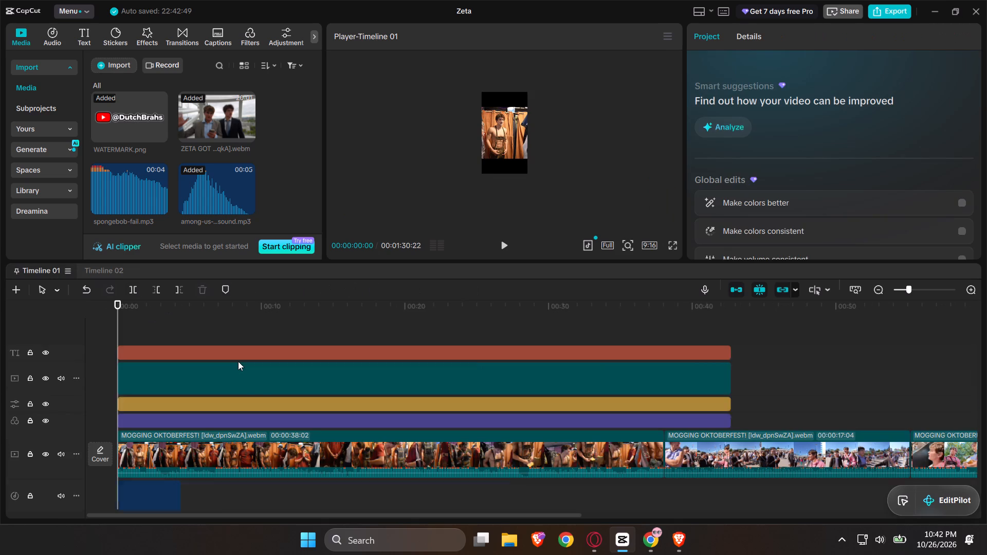
Preview the first Oktoberfest clip with the pasted layers in full screen, up to the Shrek character shot, and exit full screen.
key("space")
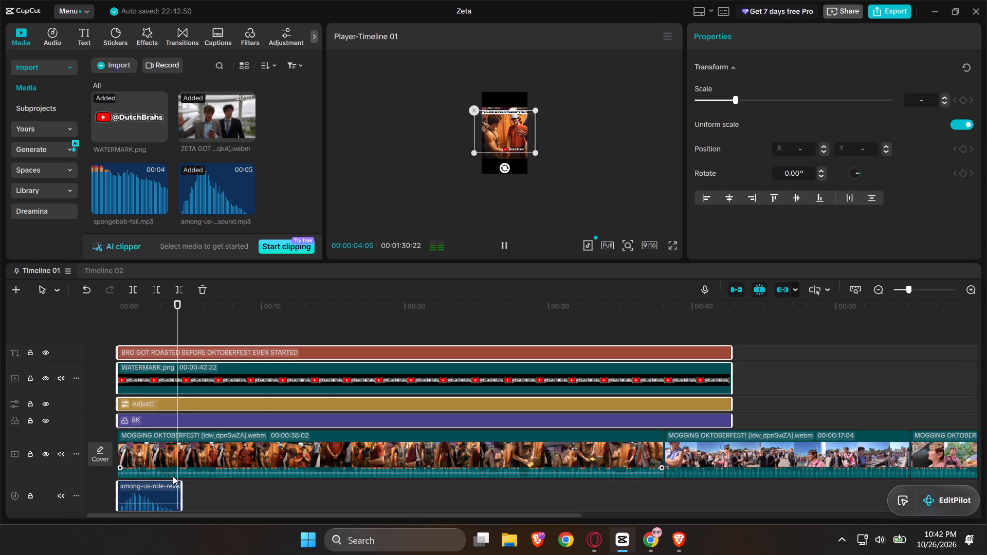
left_click(669, 243)
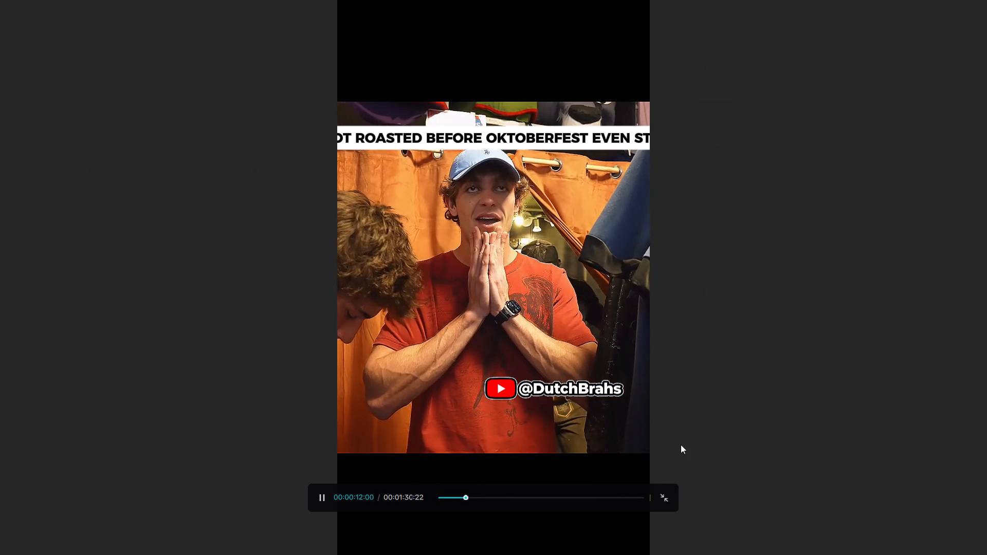
left_click(681, 445)
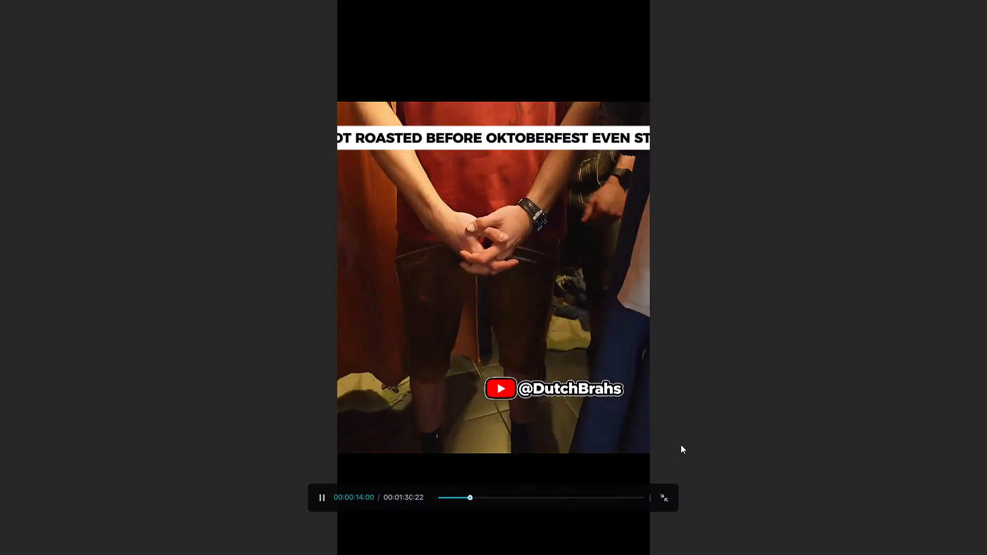
left_click(681, 445)
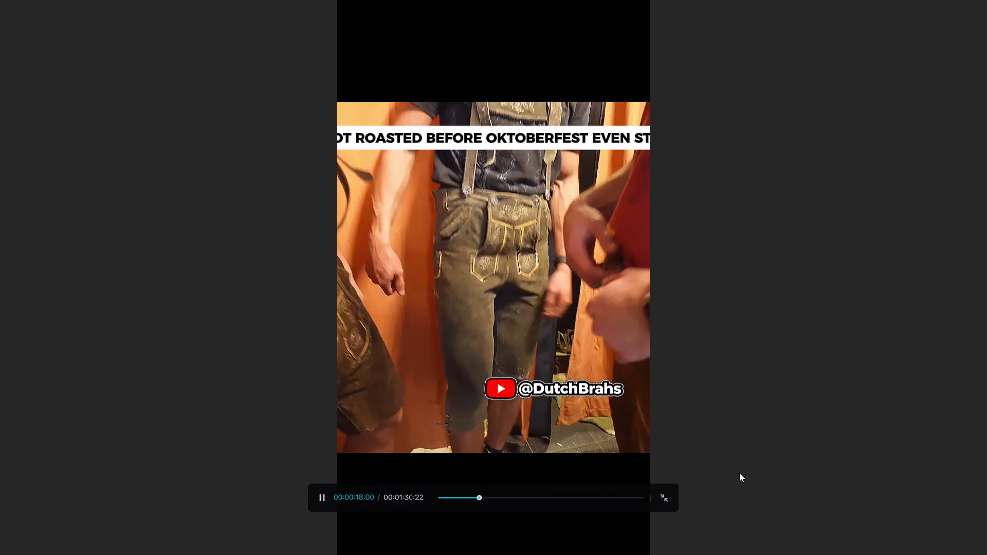
left_click(757, 433)
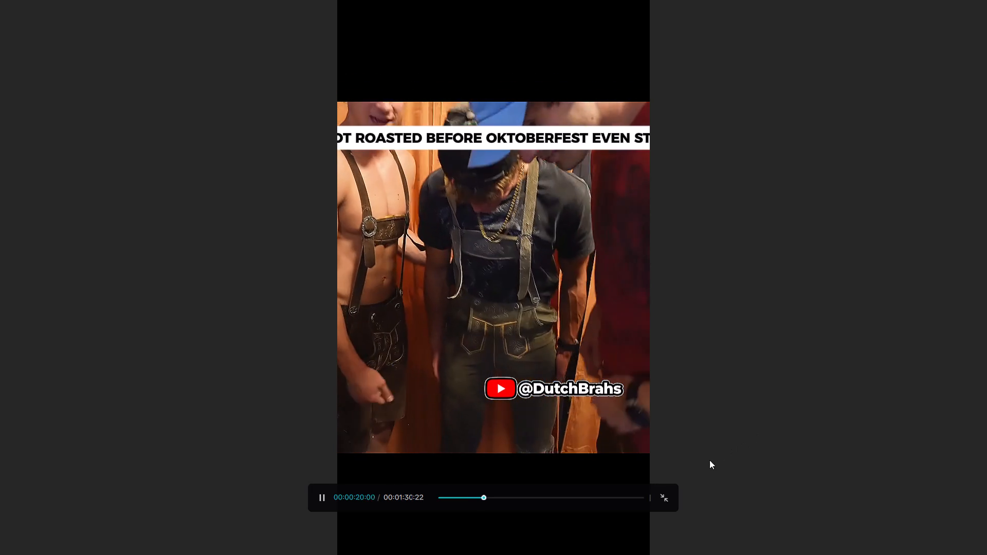
key("space")
key("space")
key("space")
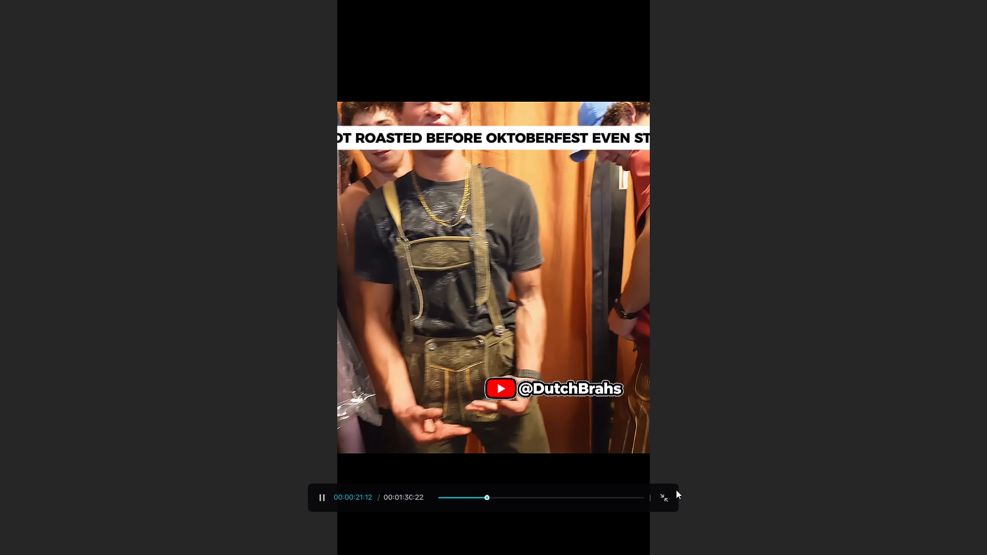
key("space")
key("space")
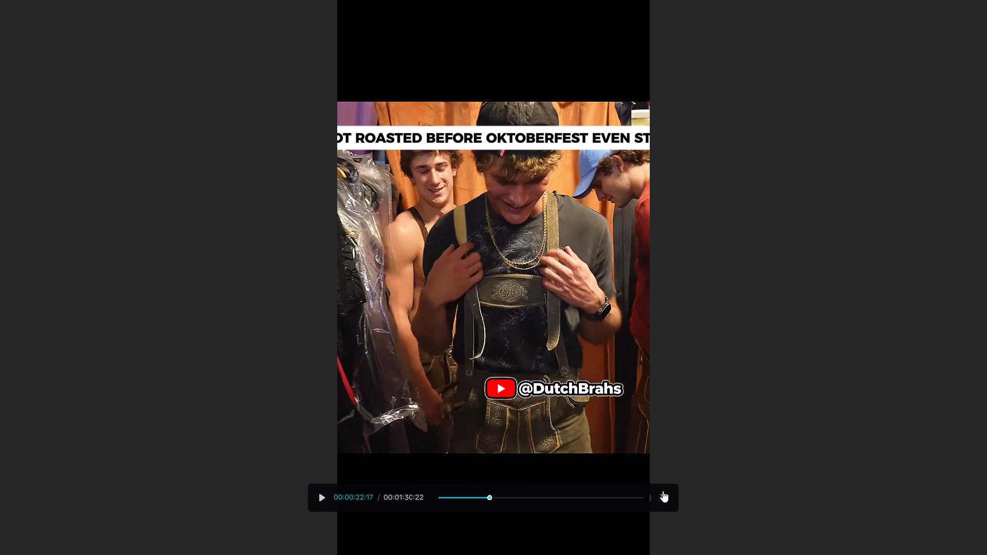
key("space")
key("space")
key("space")
key("space")
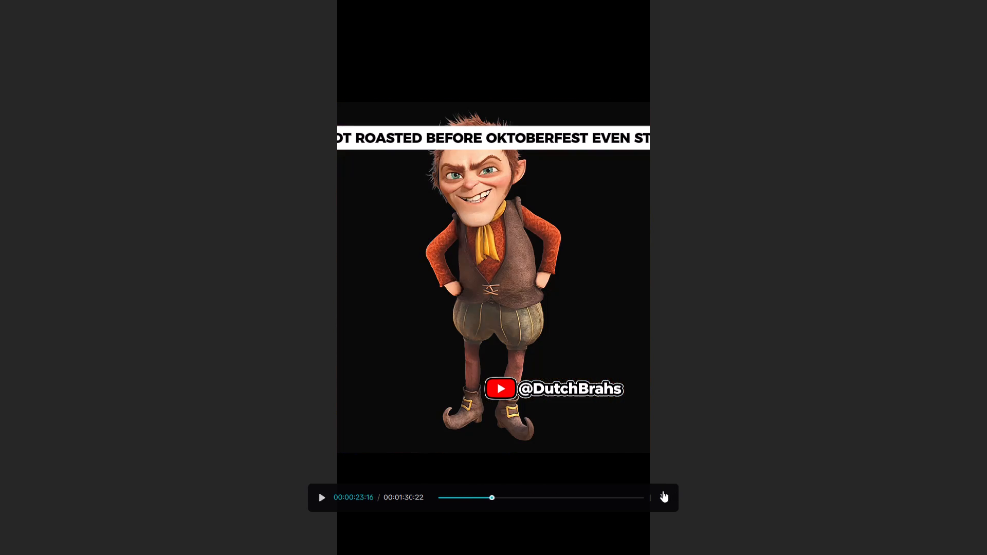
left_click(663, 491)
left_click(296, 378)
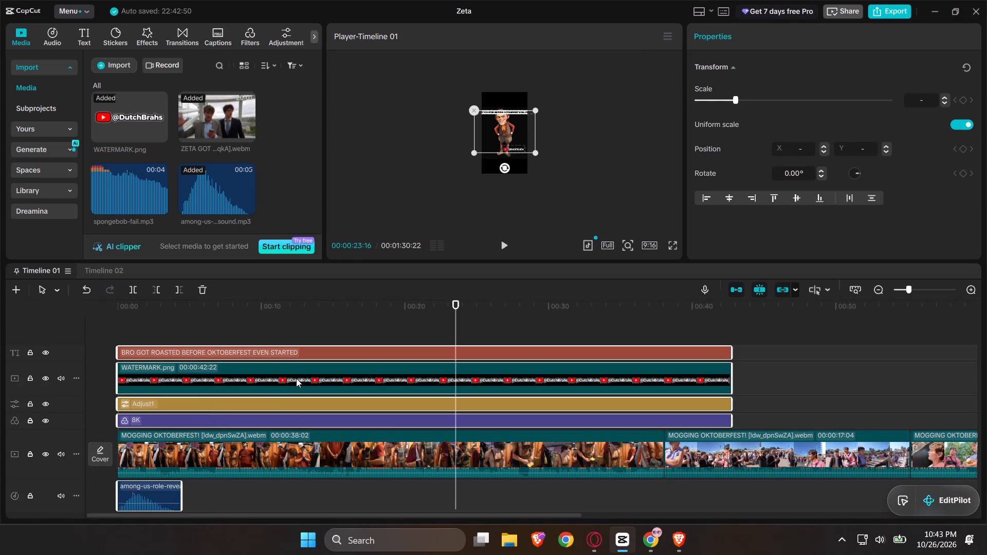
scroll(506, 165, "up", 11, "ctrl")
scroll(506, 165, "down", 1)
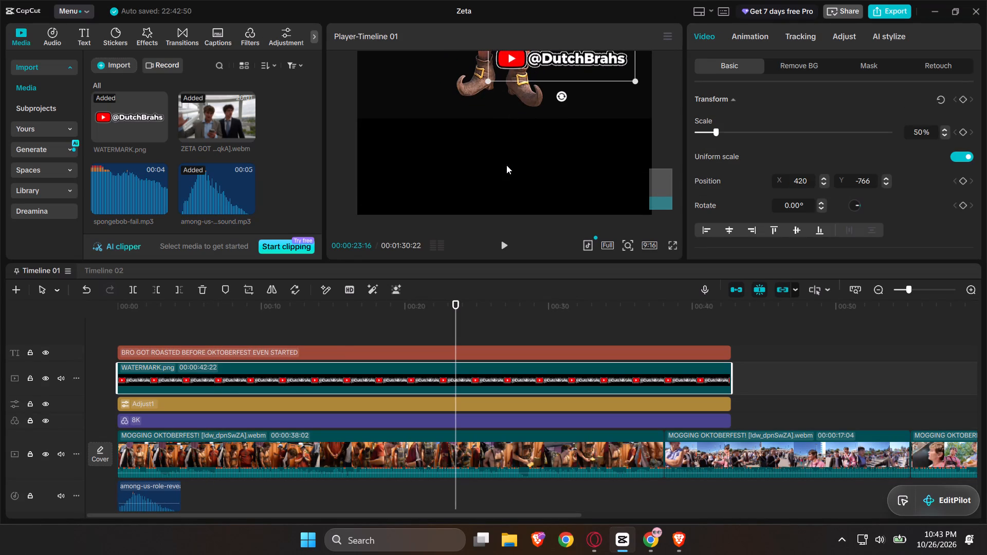
scroll(562, 125, "up", 1)
left_click_drag(587, 98, 589, 123)
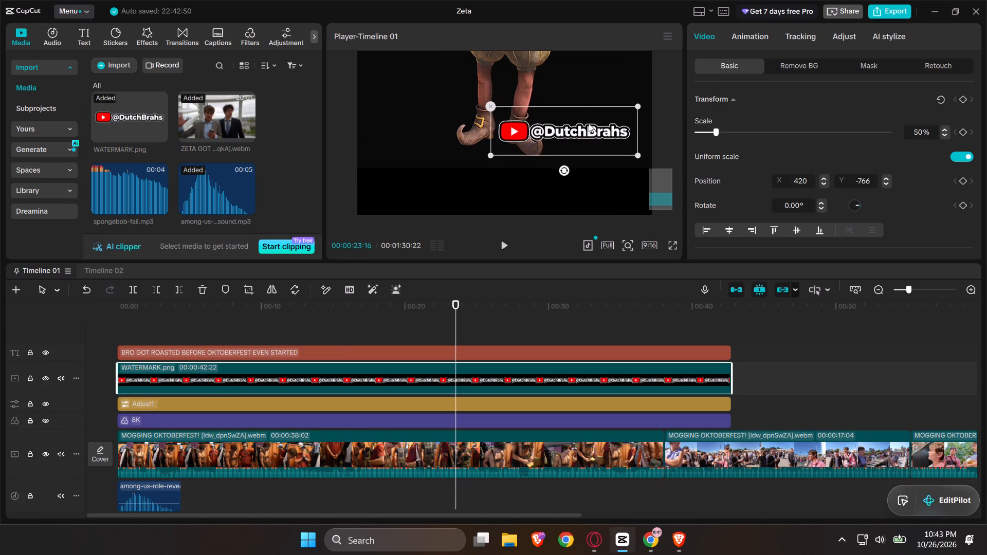
left_click_drag(589, 123, 595, 141)
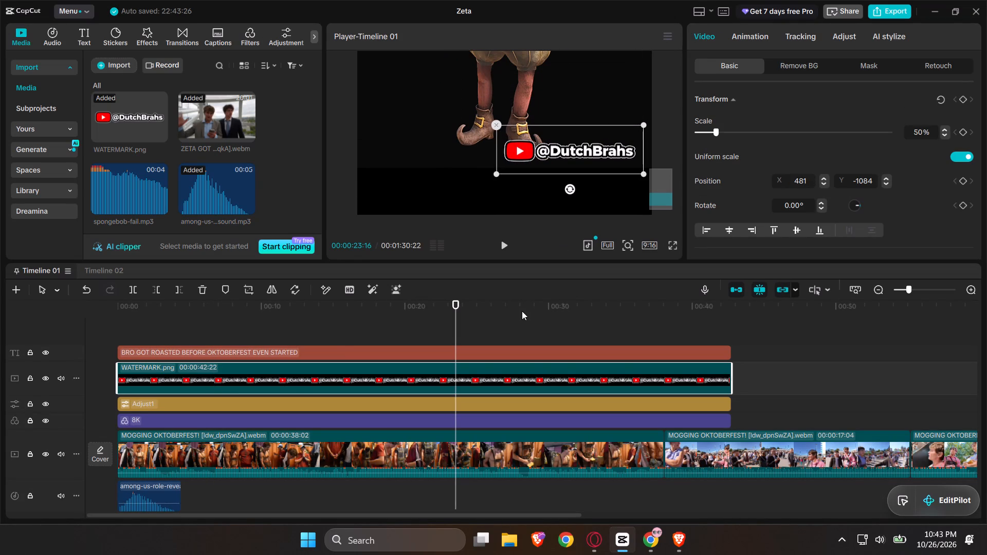
Play Timeline 01 from about 27 seconds into the second clip to review the watermark's placement.
double_click(510, 325)
key("space")
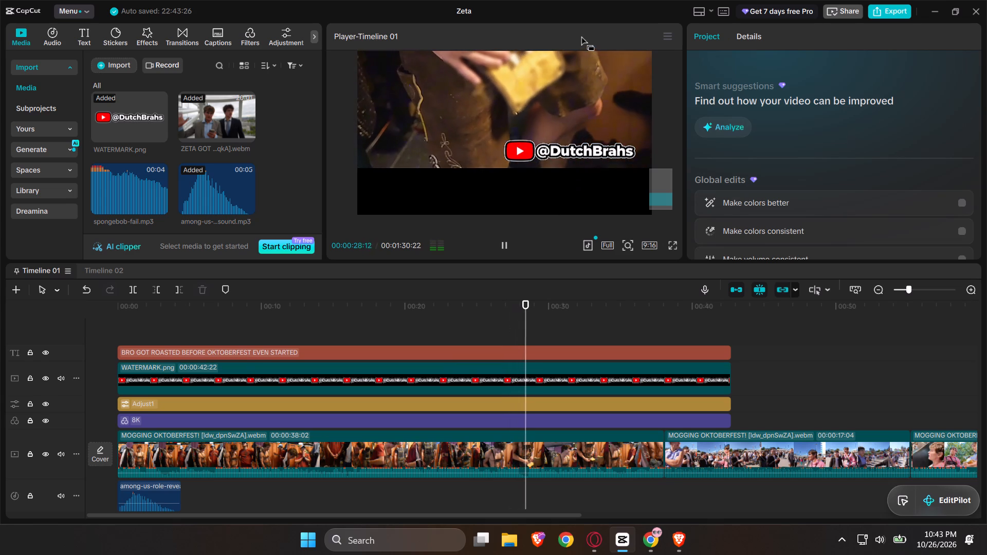
scroll(580, 35, "down", 4, "ctrl")
scroll(571, 90, "down", 6, "ctrl")
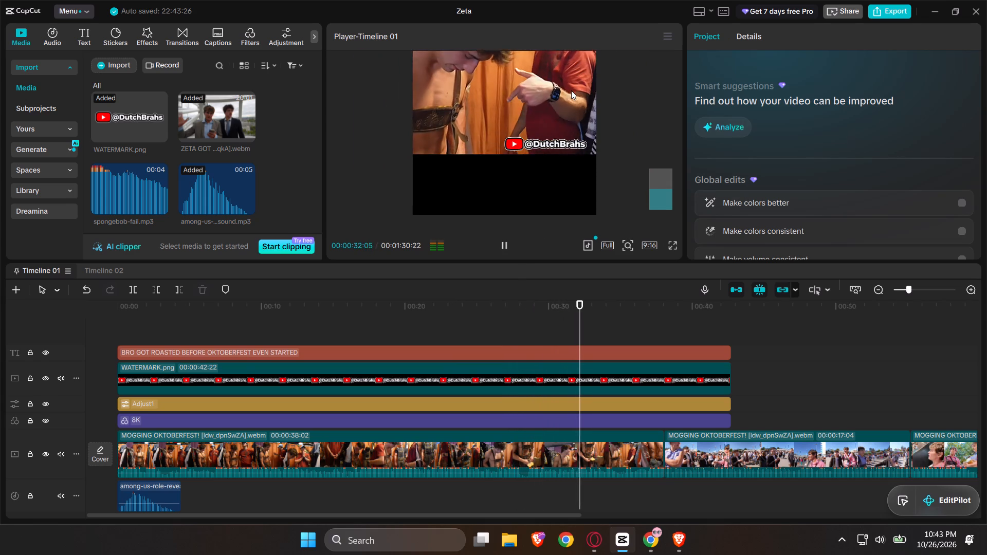
scroll(571, 90, "down", 3, "ctrl")
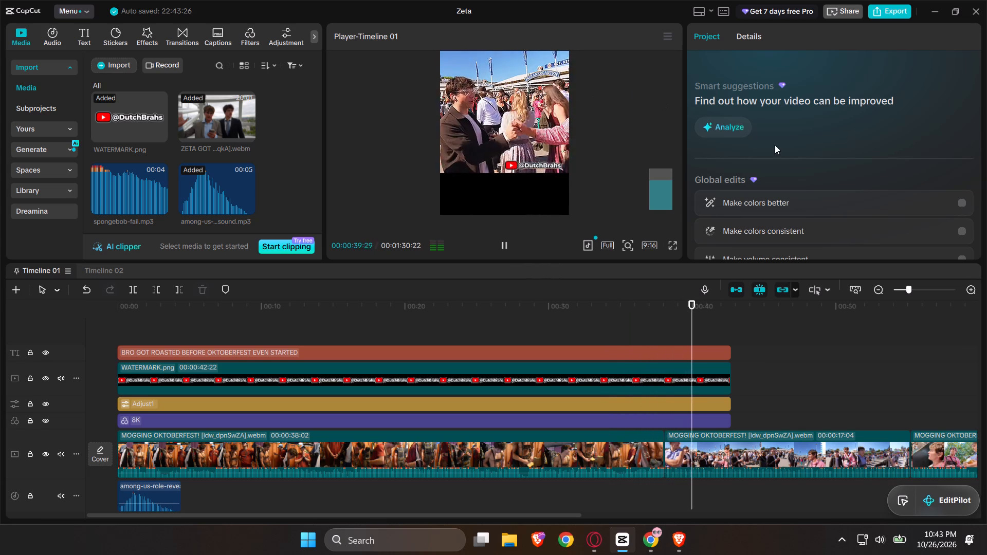
Extend the title, watermark, Adjust1 and 8K layers across all three Oktoberfest clips, trimming the excess at the last clip's end, 00:01:30:22.
scroll(741, 381, "down", 7, "ctrl")
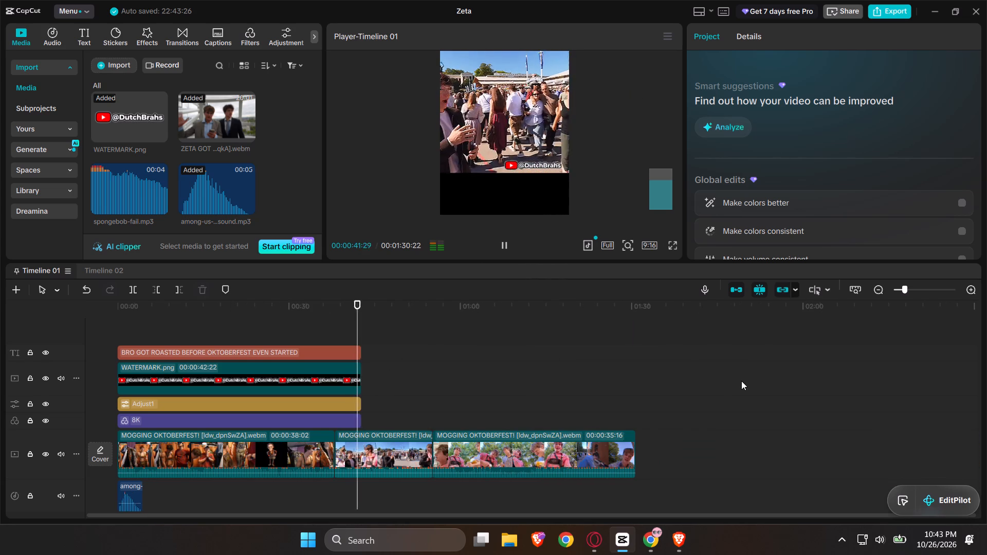
left_click_drag(377, 419, 341, 386)
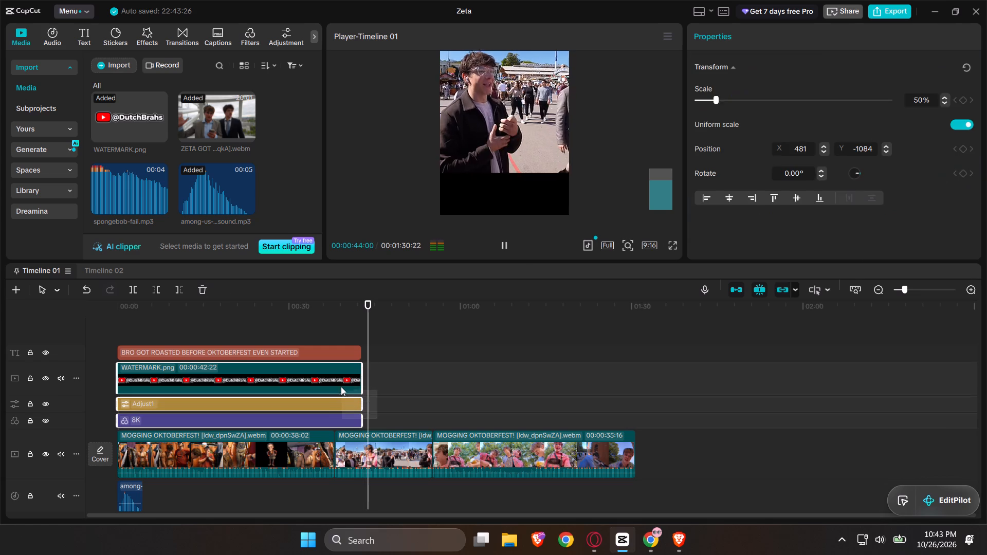
left_click_drag(341, 386, 345, 354)
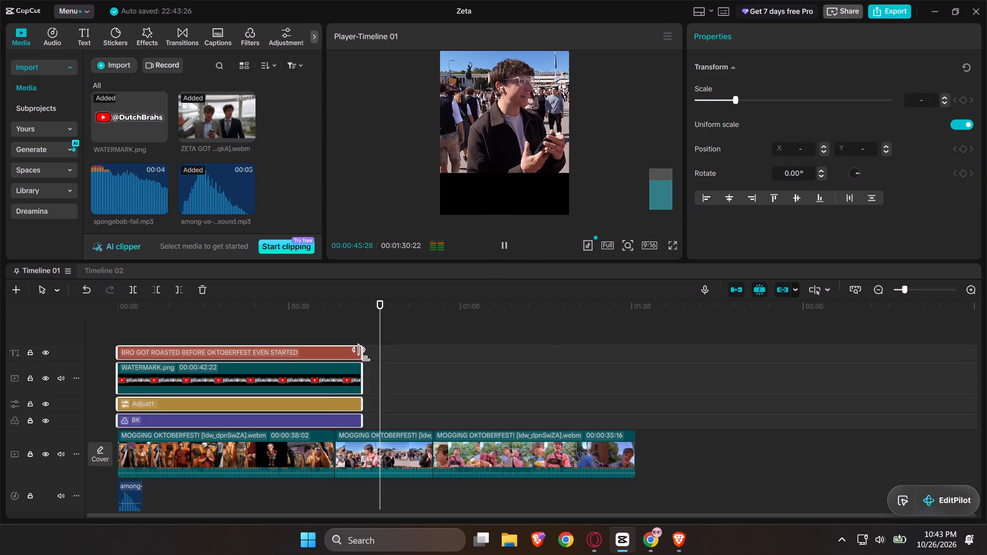
left_click_drag(363, 354, 666, 547)
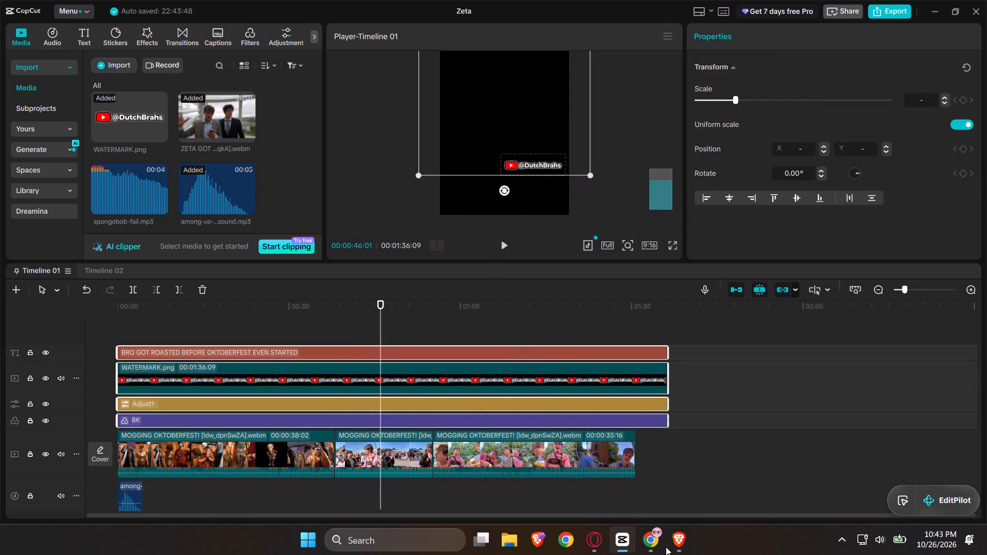
left_click(666, 463)
key("Up")
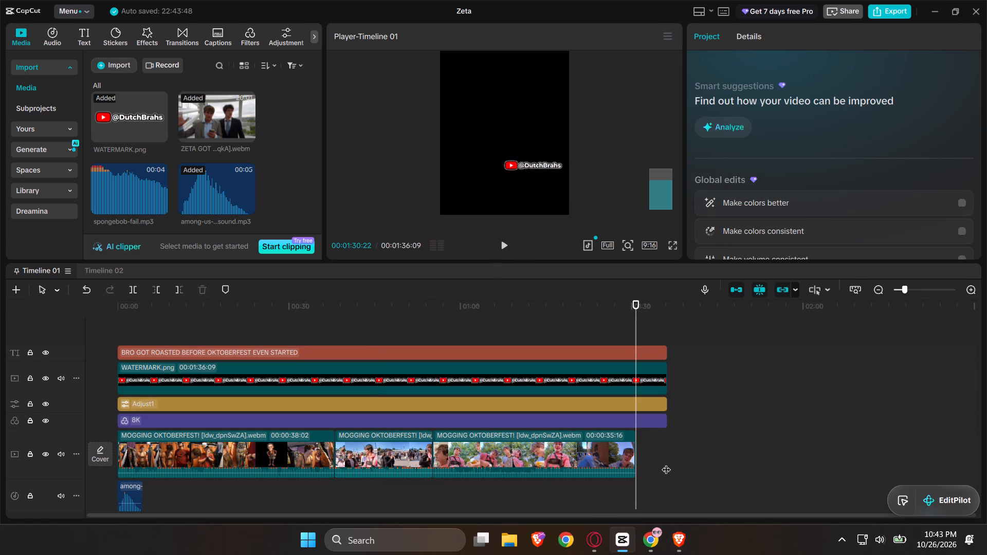
key("ctrl+a")
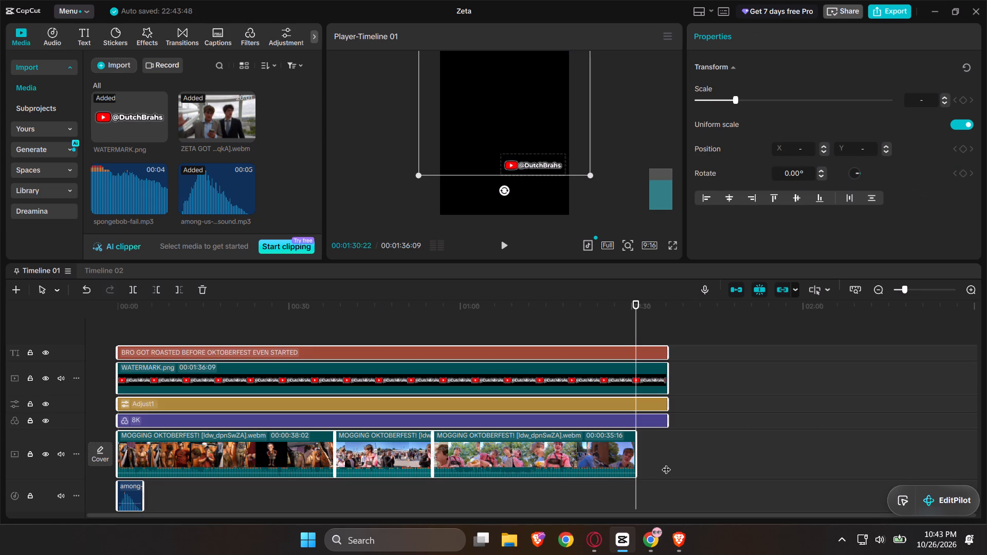
key("ctrl+shift+b")
key("BackSpace")
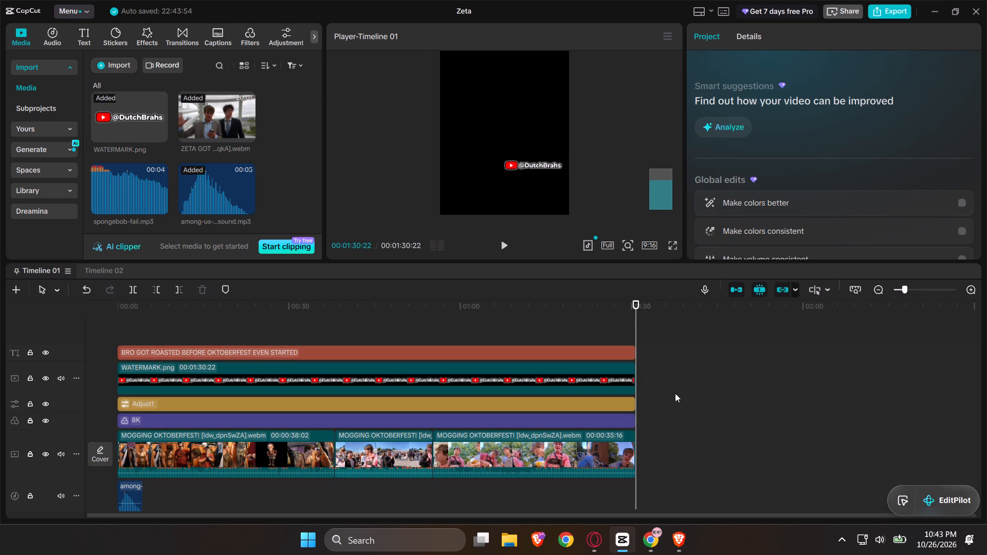
Copy the Among Us role reveal sound and paste it at the starts of the second and third clips, 00:00:38:02 and 00:00:55:06.
scroll(471, 382, "down", 1)
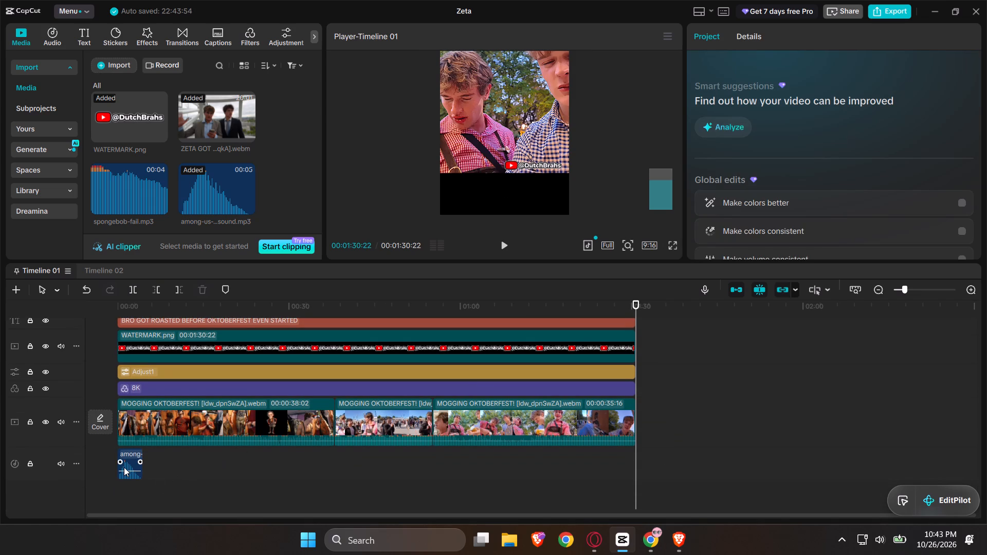
left_click(124, 467)
key("ctrl+c")
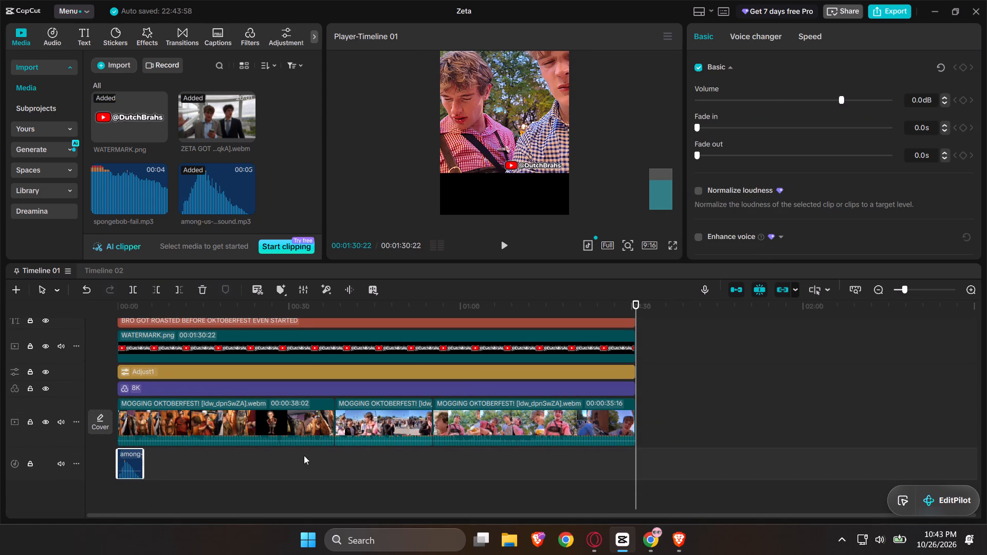
double_click(307, 456)
key("Down")
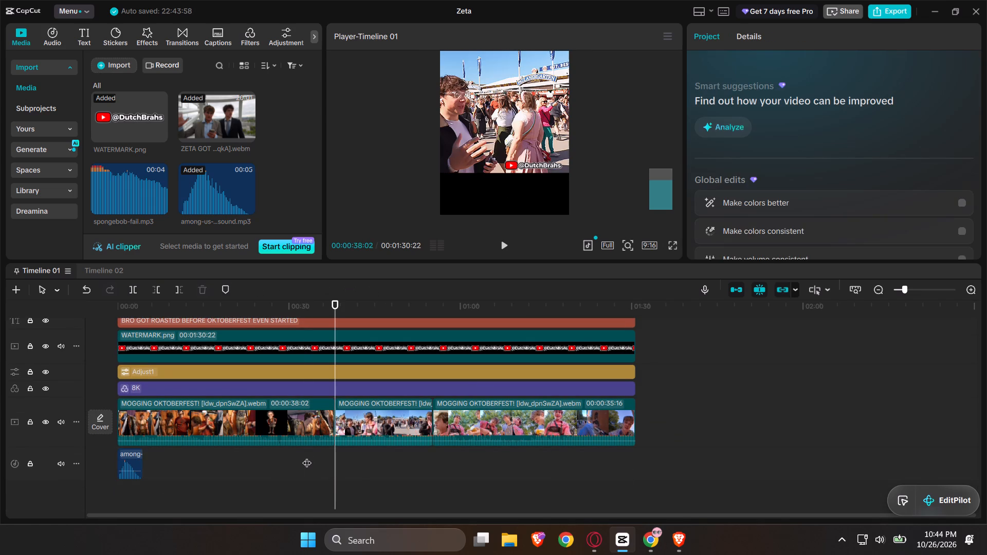
key("ctrl+v")
key("Down")
key("Down")
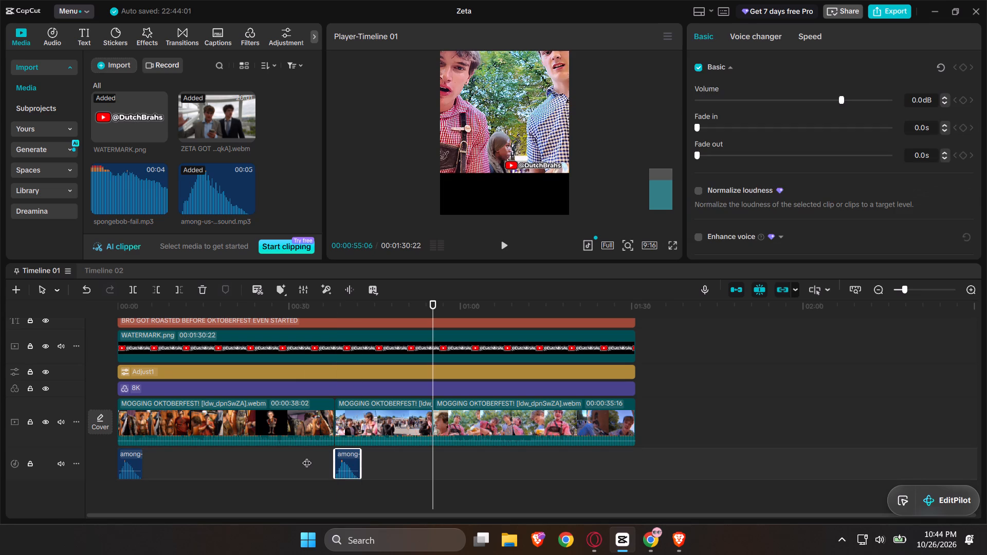
key("ctrl+v")
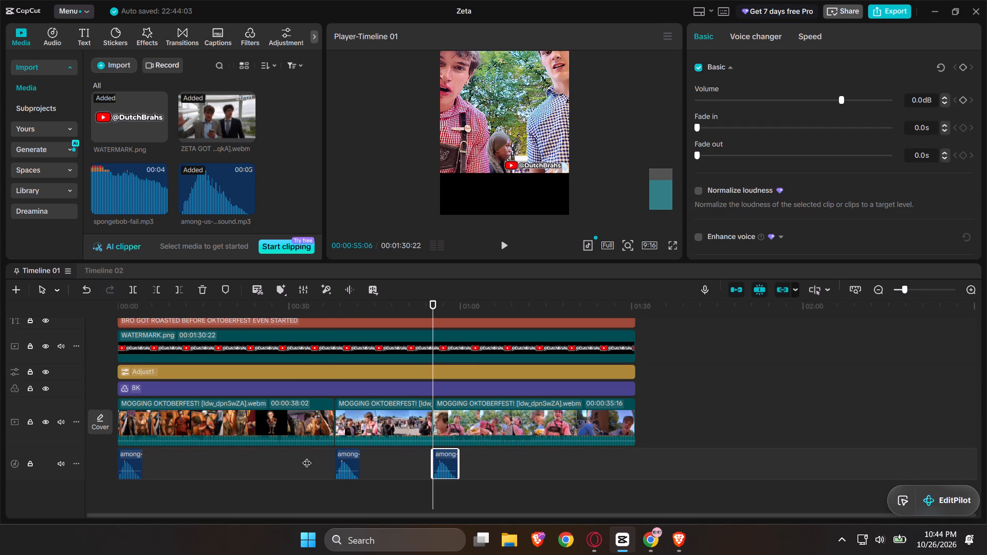
Split the title, watermark, adjustment and filter layers at the two clip boundaries, 00:00:55:06 and 00:00:38:02.
key("ctrl+shift+b")
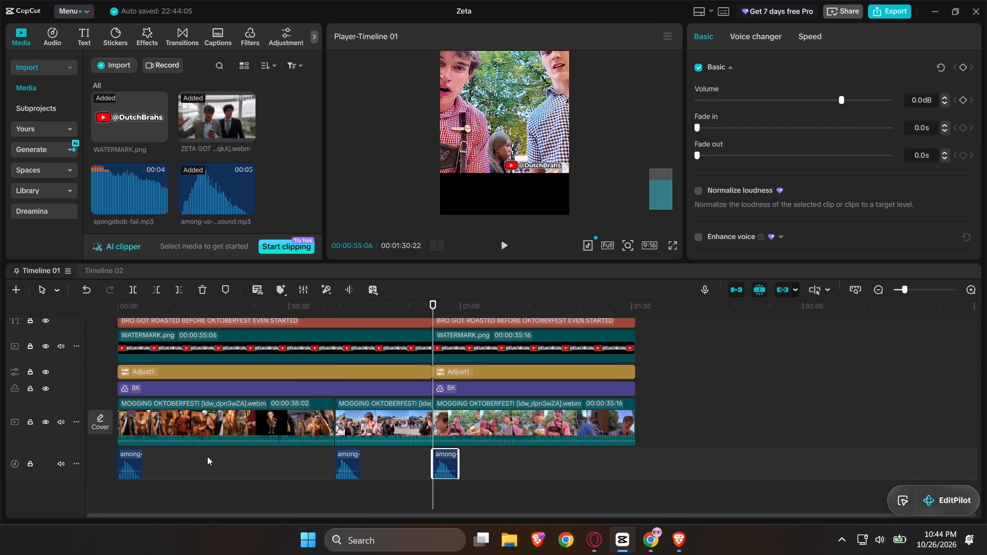
key("Up")
key("Up")
key("ctrl+shift+b")
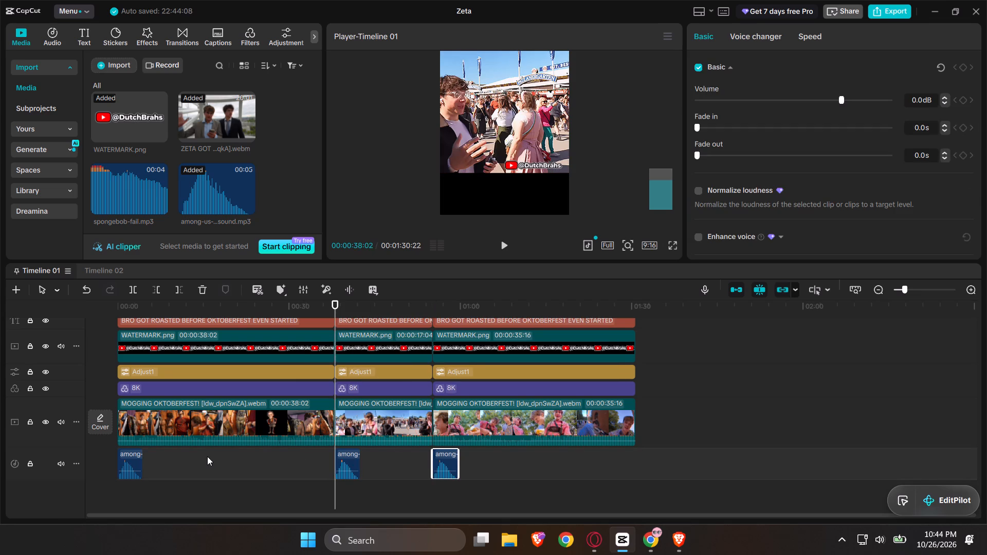
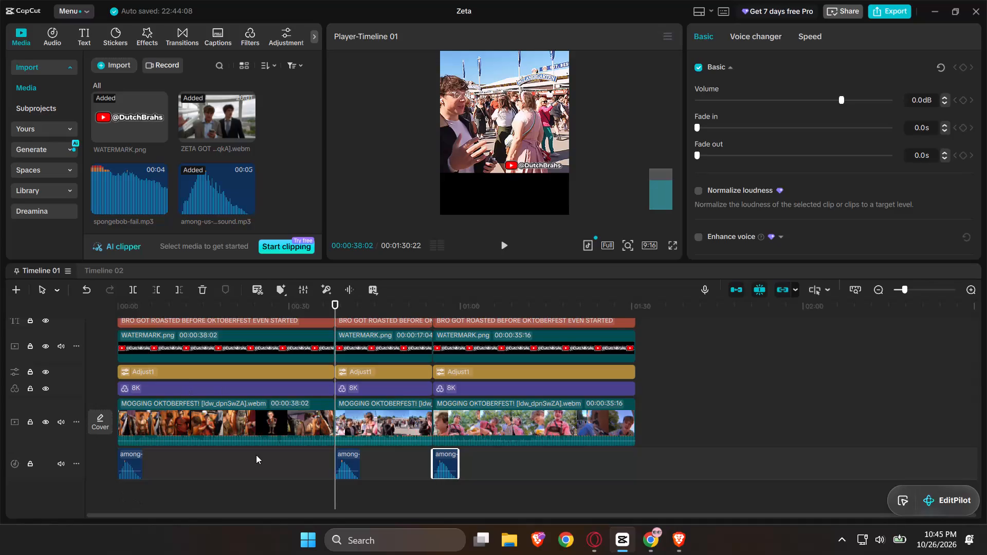
Play Timeline 01 full screen from its start to about 30 seconds to review the first clip with its hook and watermark.
double_click(257, 459)
left_click_drag(257, 459, 72, 451)
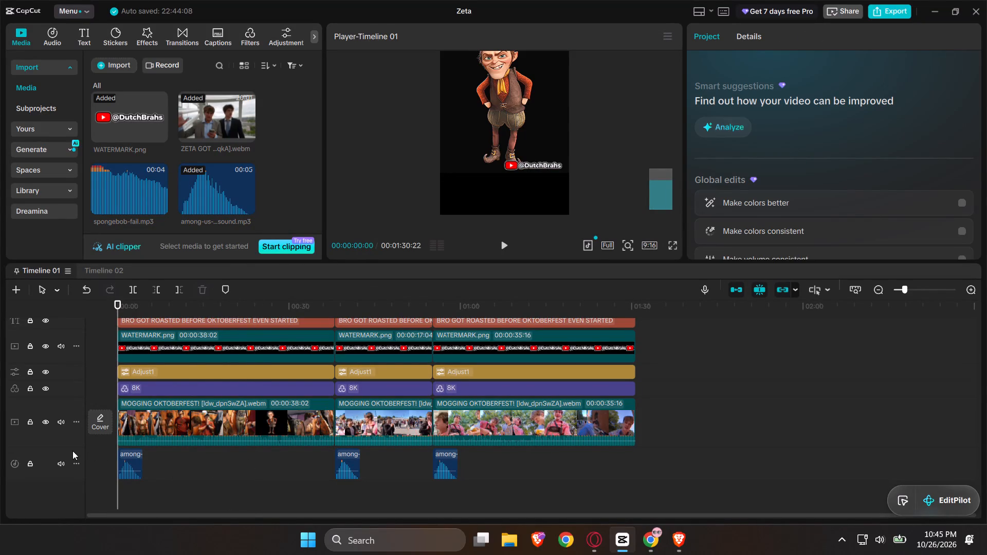
left_click(674, 240)
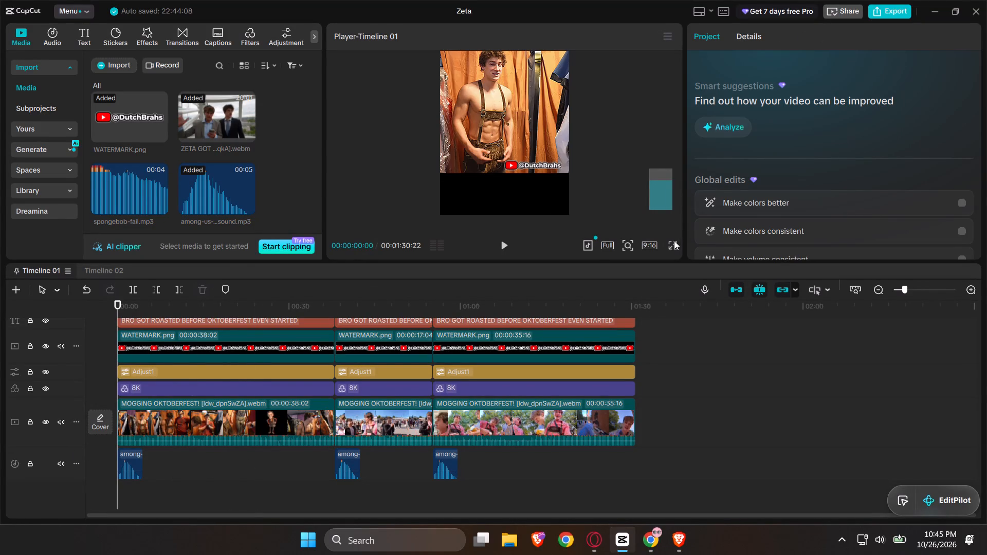
left_click(673, 244)
key("space")
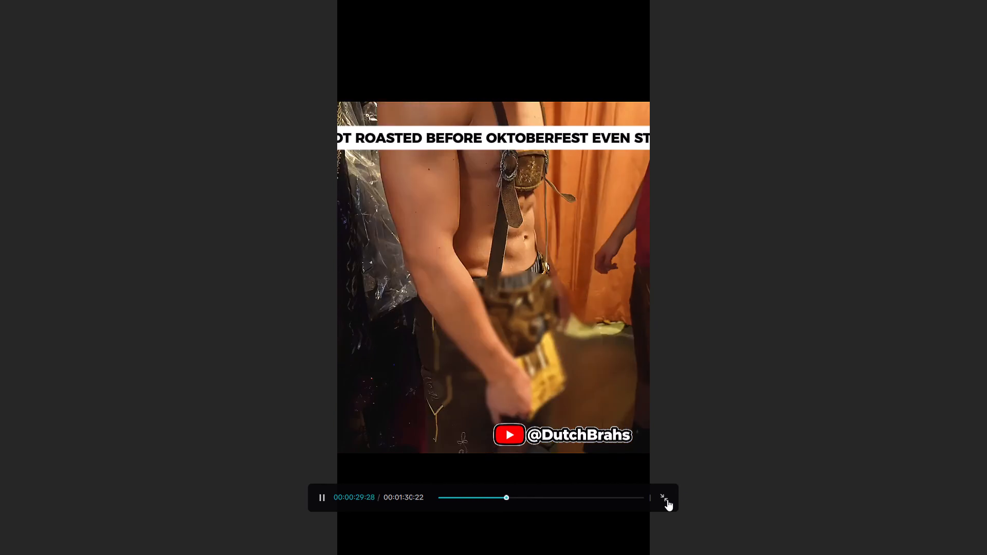
key("space")
left_click(667, 499)
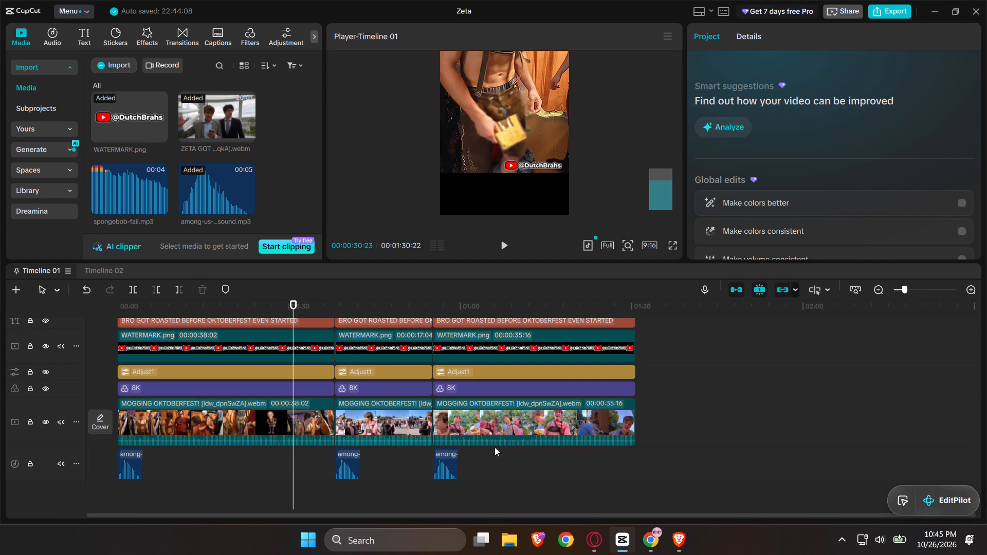
Generate auto captions for Timeline 01 with the spoken language on Auto detect and no bilingual captions.
scroll(250, 409, "up", 1)
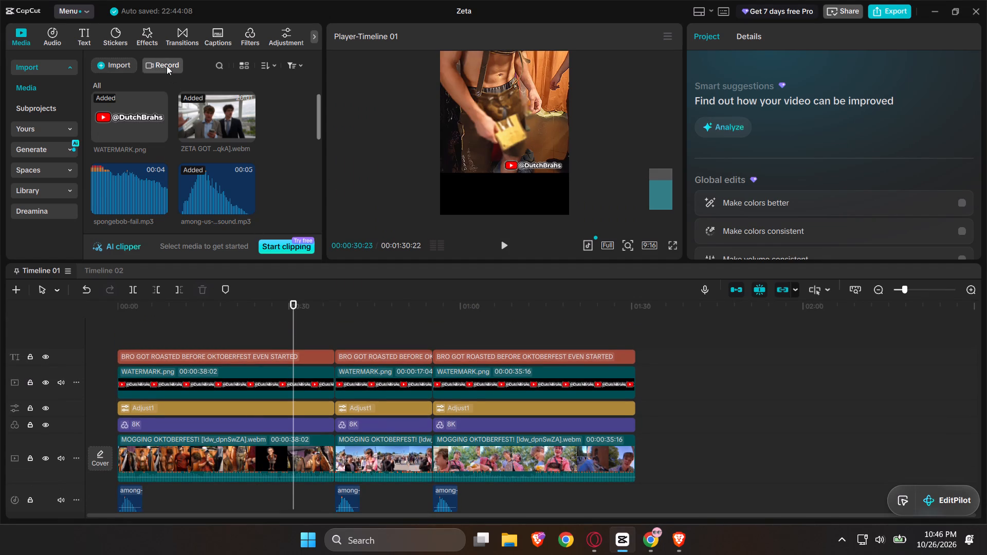
left_click(221, 41)
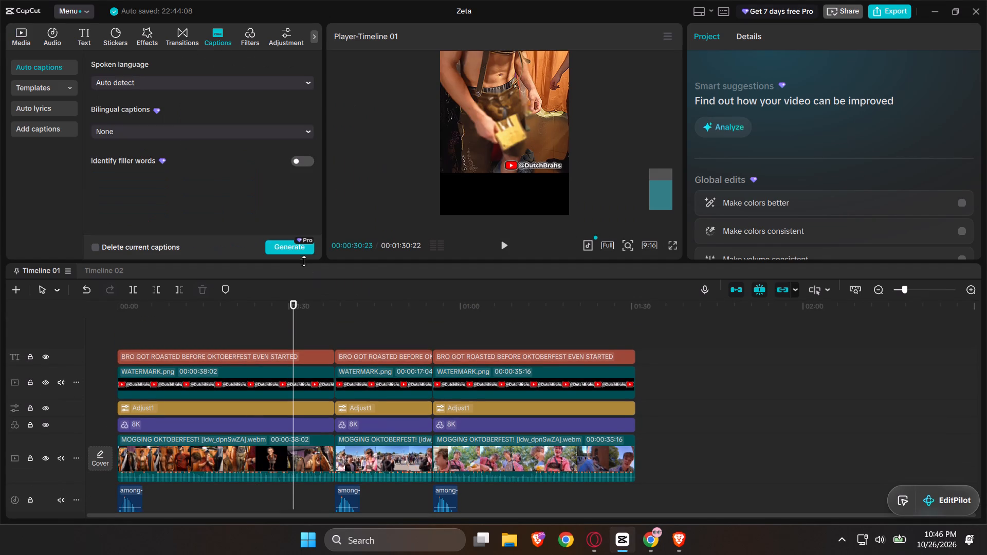
left_click(300, 250)
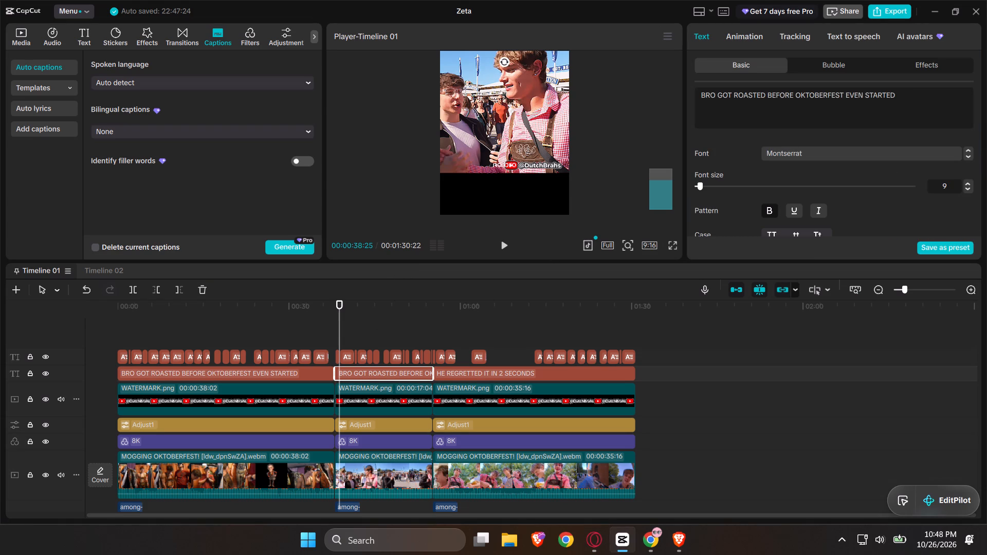
key("ctrl+a")
key("ctrl+v")
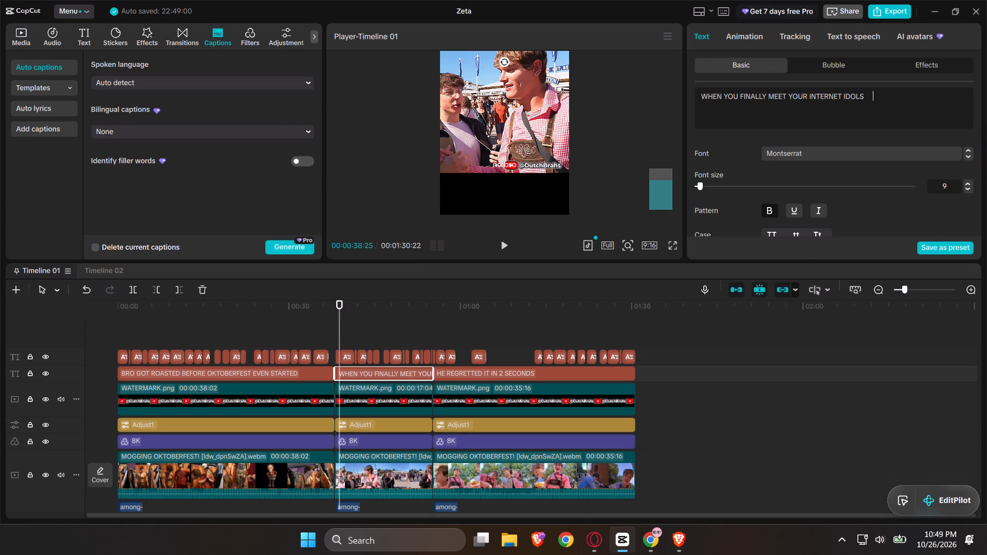
key("BackSpace")
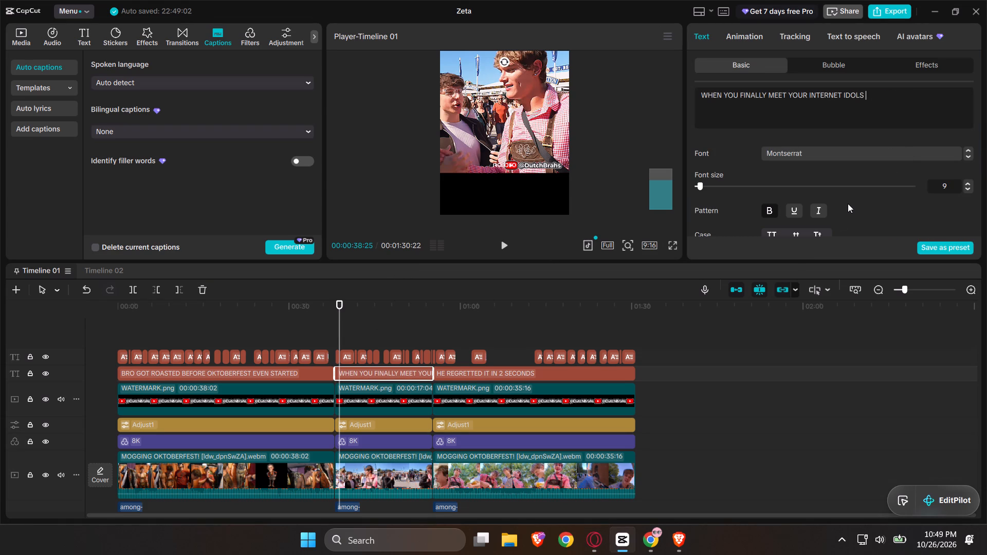
Preview the second clip full screen to check how the new hook title fits the frame's width.
scroll(359, 363, "right", 2)
left_click(672, 245)
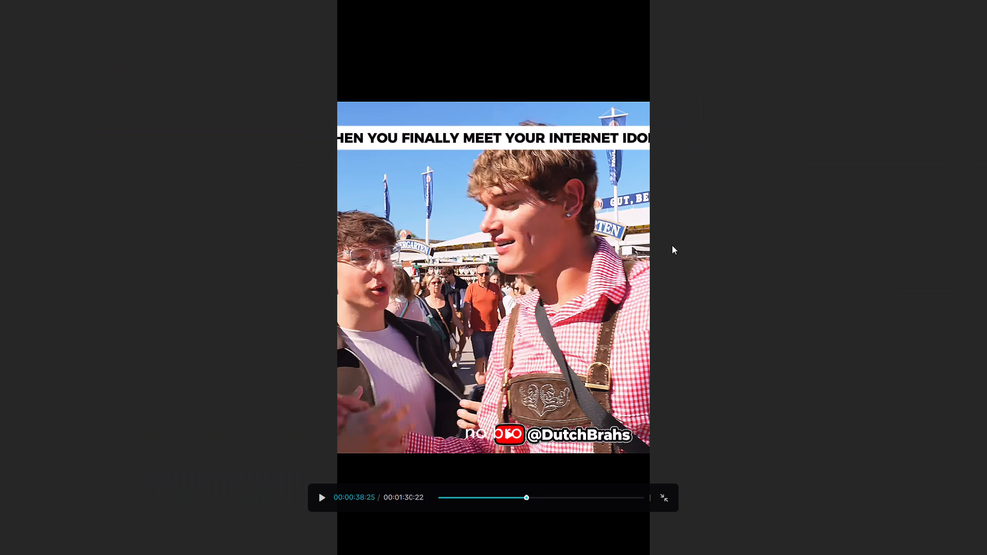
left_click(661, 498)
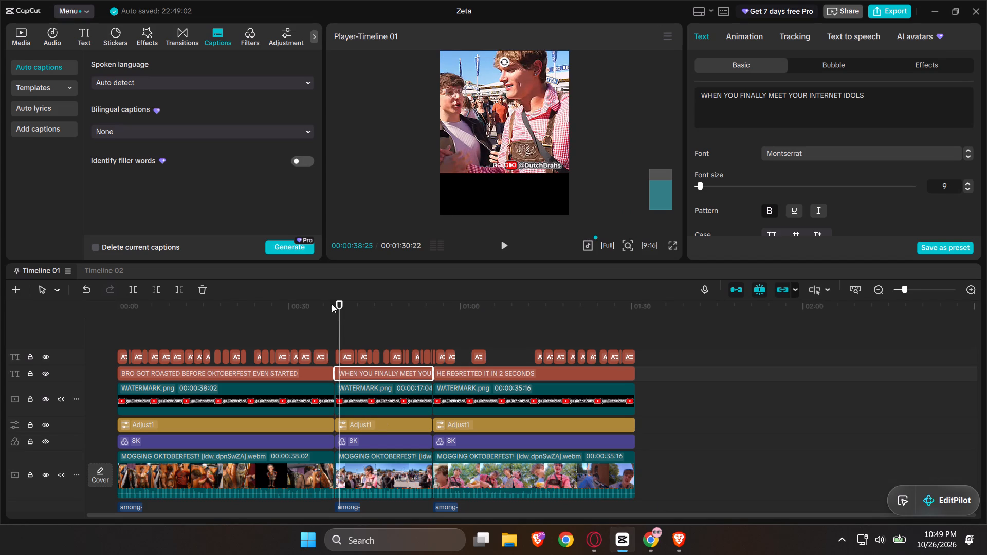
Move the captions up from the watermark to the middle of the frame, horizontally centred, applied to all main captions.
left_click(348, 320)
left_click_drag(348, 320, 355, 322)
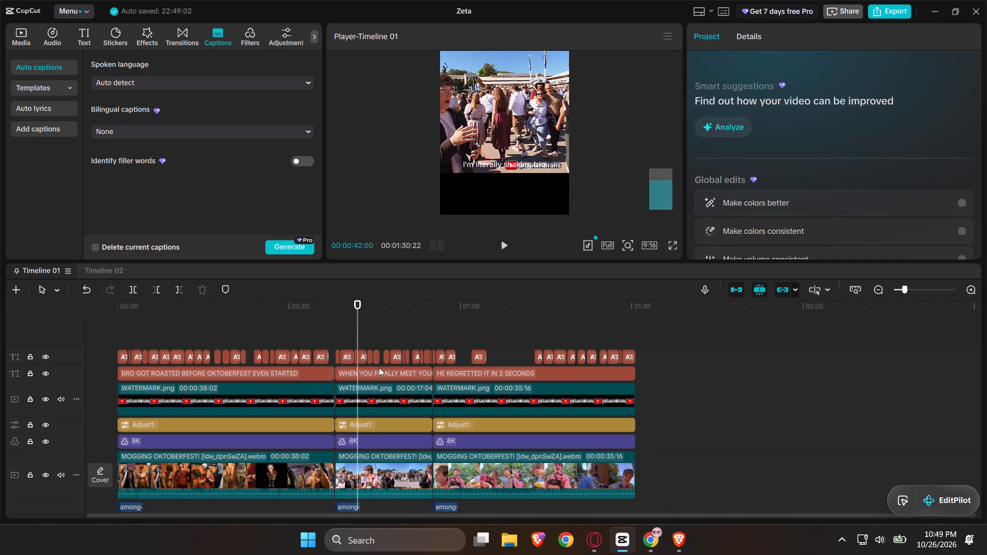
left_click(379, 367)
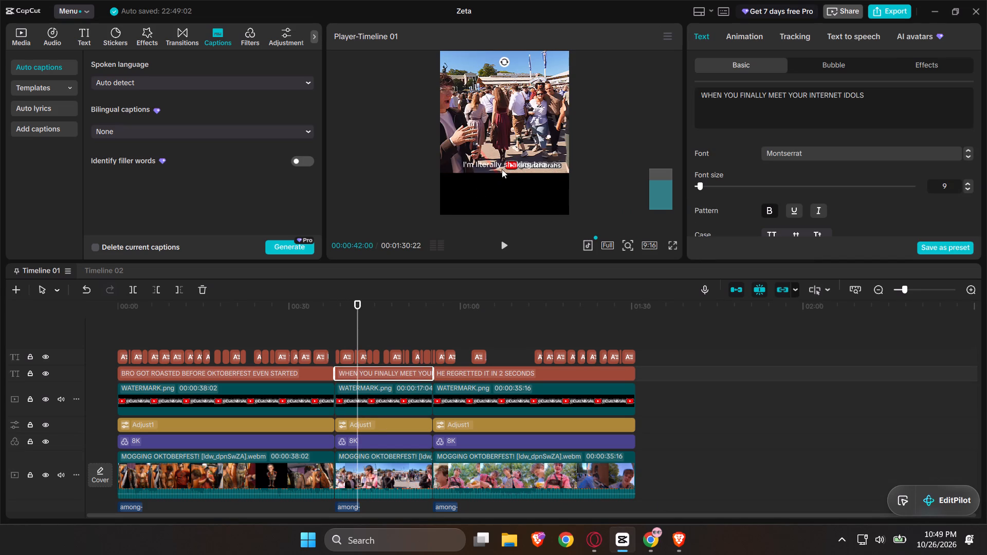
left_click(504, 164)
left_click_drag(504, 164, 504, 104)
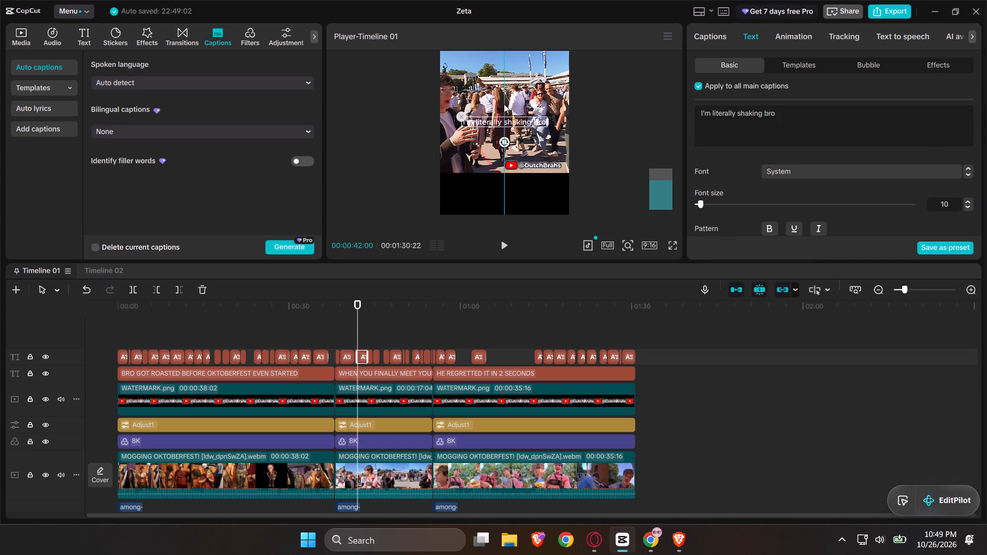
left_click_drag(504, 104, 507, 100)
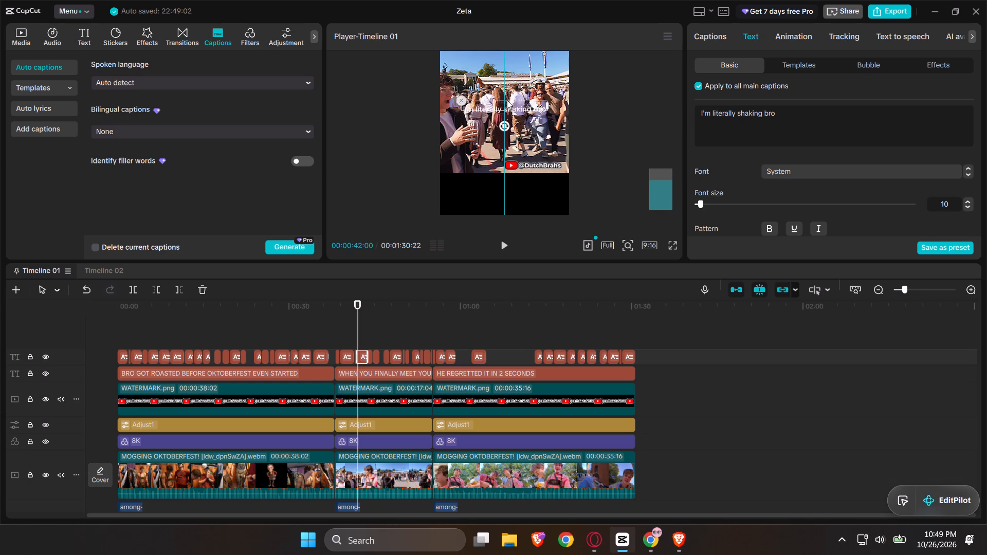
left_click_drag(507, 100, 506, 97)
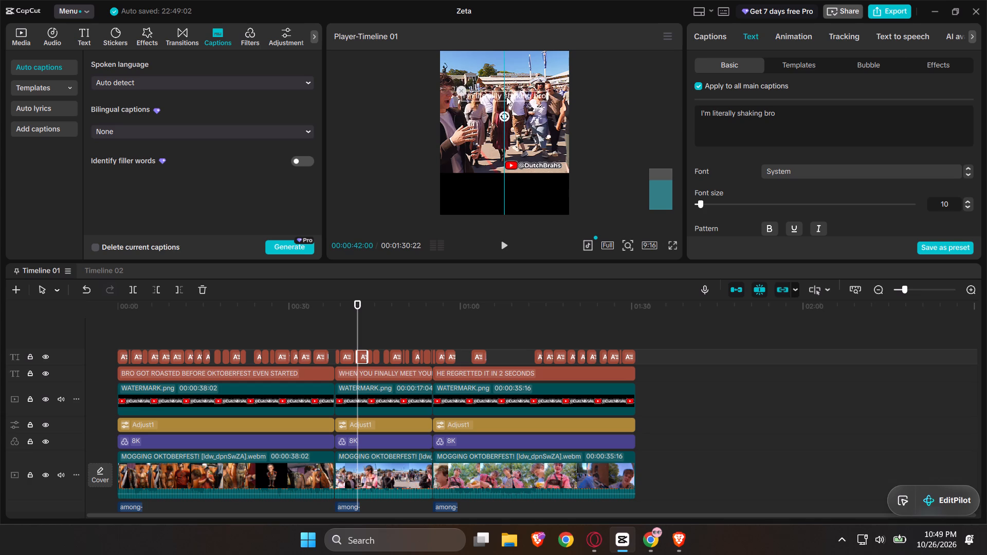
left_click_drag(506, 97, 506, 97)
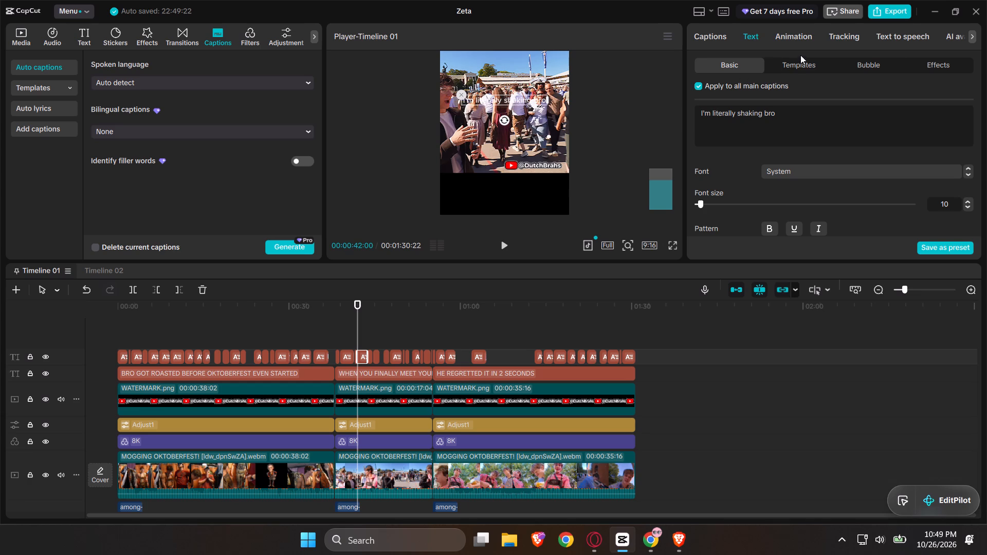
Apply the trending red-and-white THE QUICK text template to all captions.
left_click(798, 59)
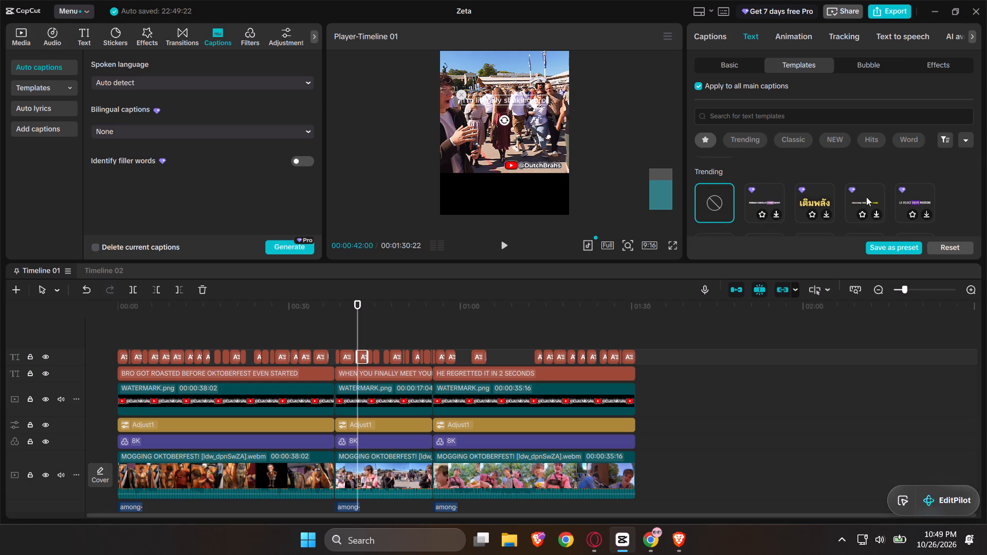
scroll(740, 171, "down", 1)
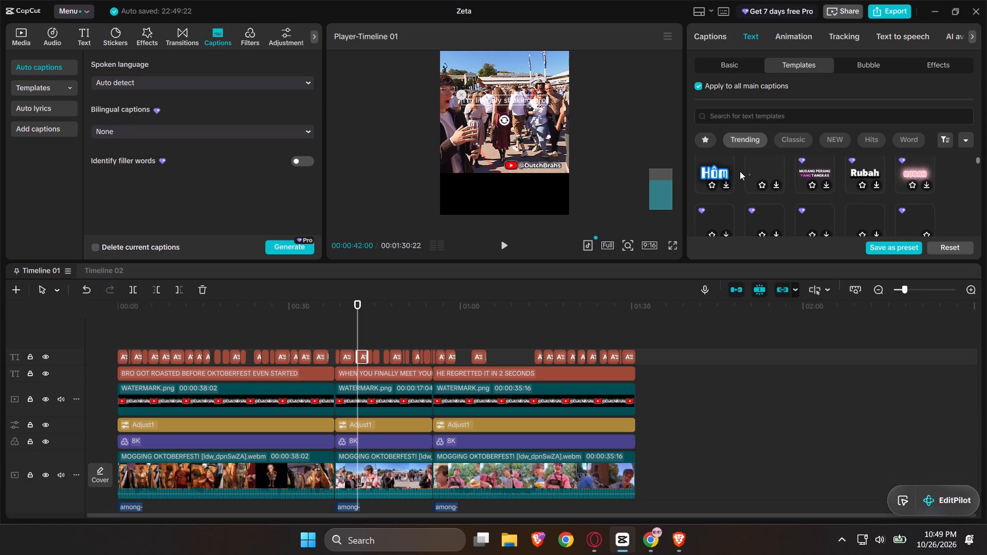
scroll(740, 171, "down", 1)
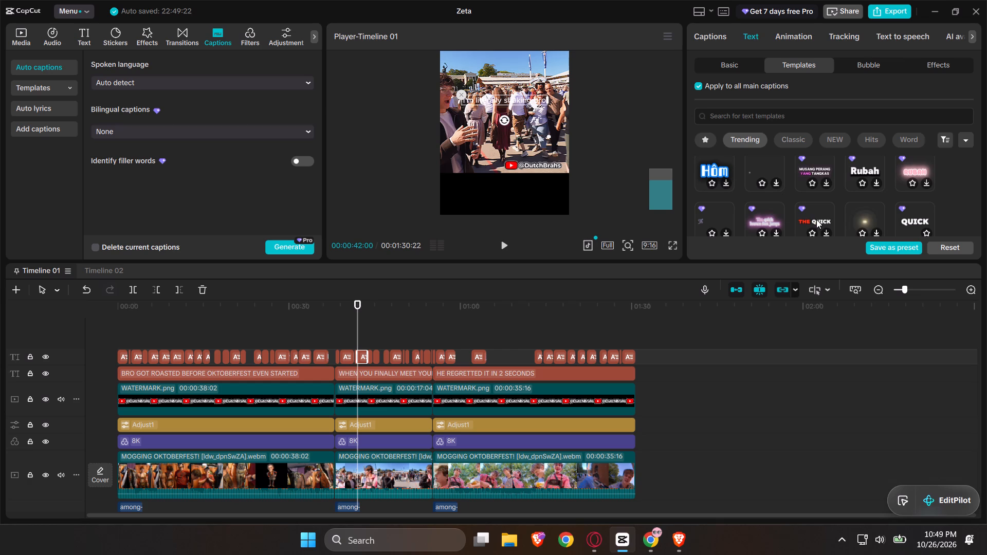
left_click(813, 215)
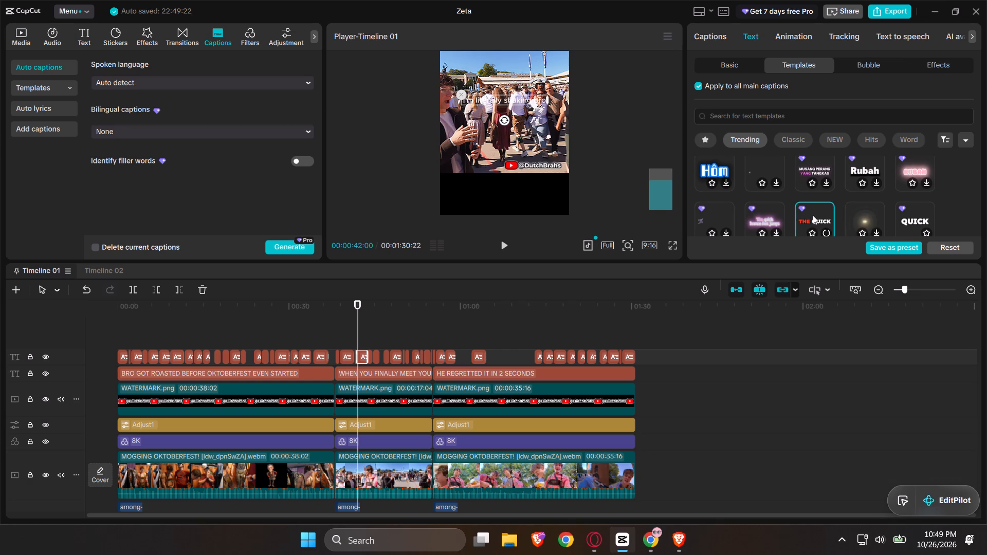
scroll(813, 215, "down", 1)
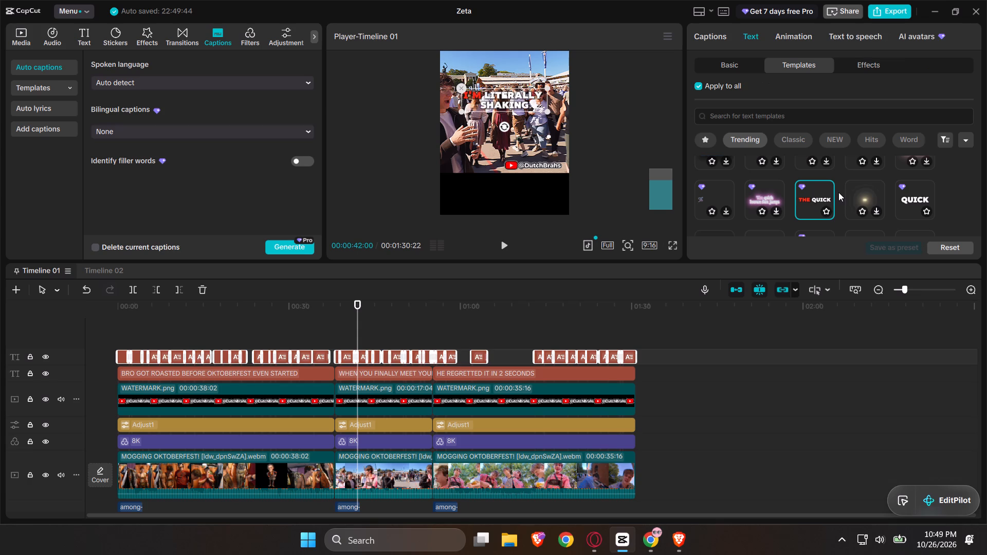
Preview the restyled captions in the second clip, then full screen from the start of the timeline, checking them against the hook title.
key("space")
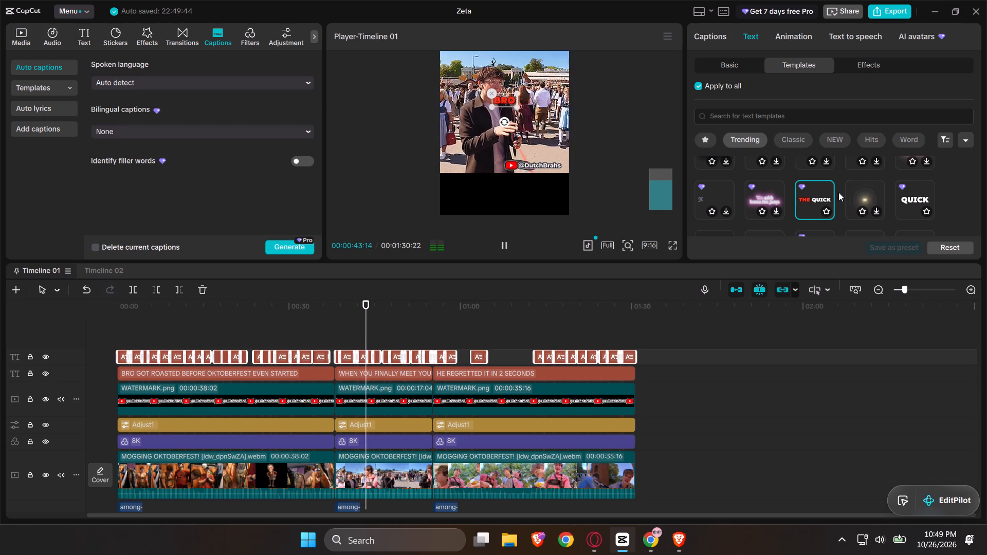
key("space")
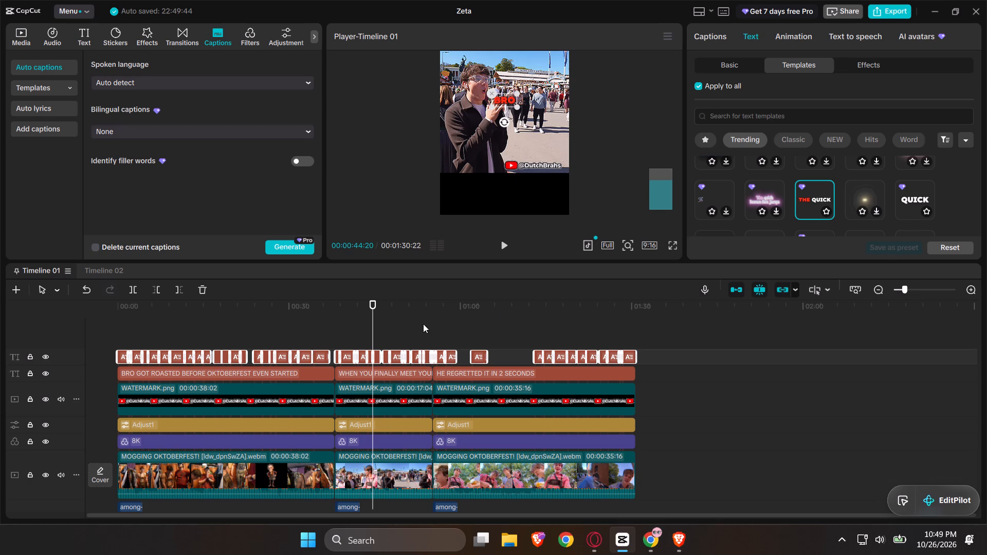
left_click(263, 321)
left_click_drag(263, 321, 93, 320)
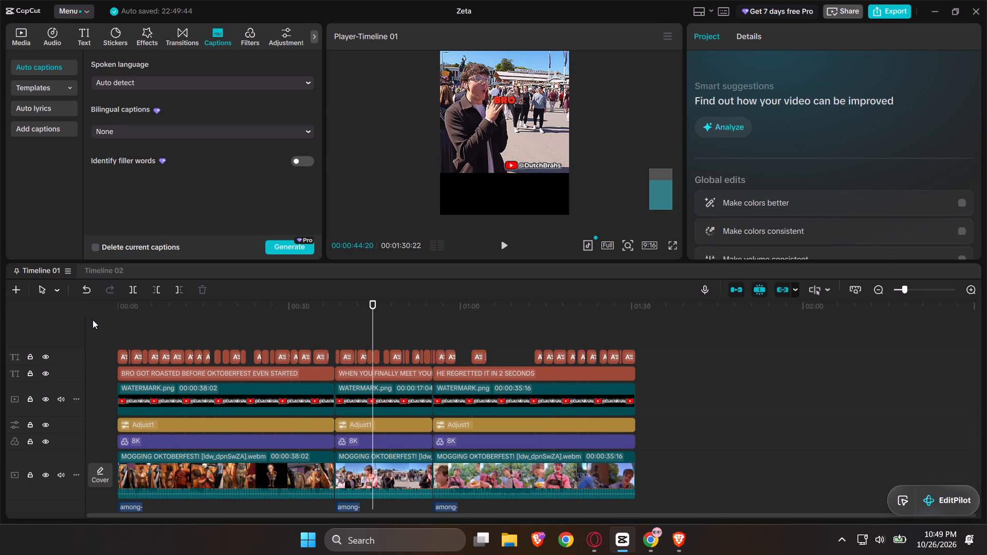
left_click(166, 319)
left_click_drag(166, 319, 80, 312)
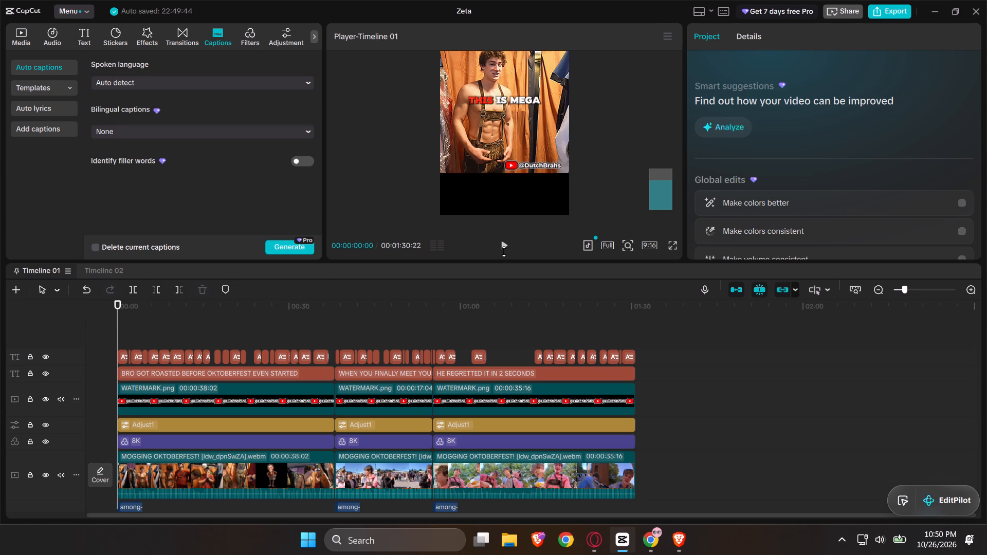
left_click(671, 243)
key("space")
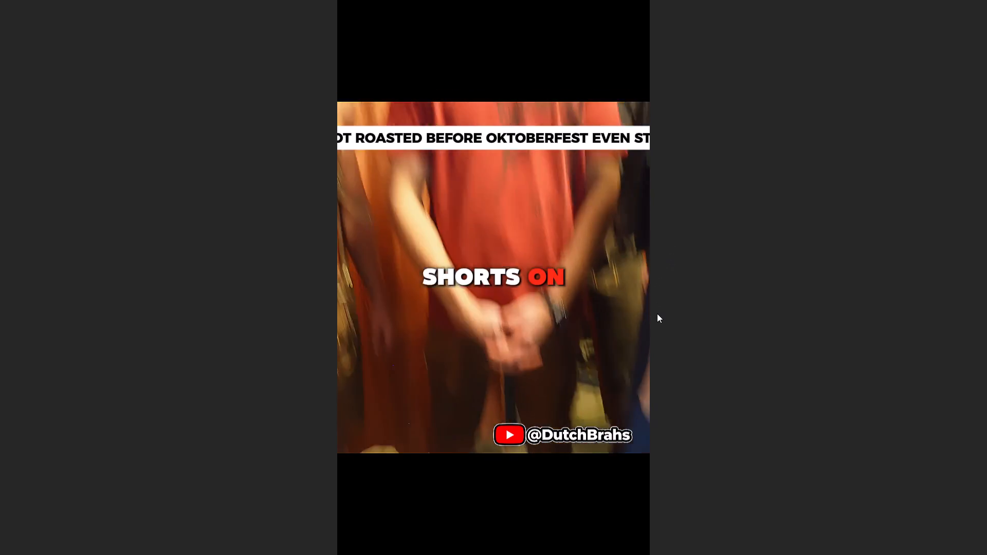
left_click(670, 317)
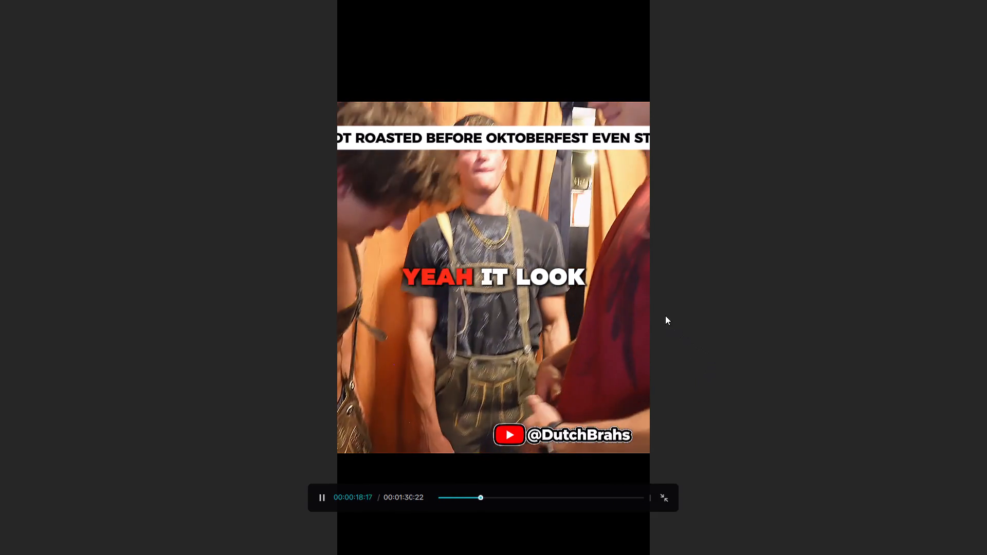
left_click(662, 284)
key("space")
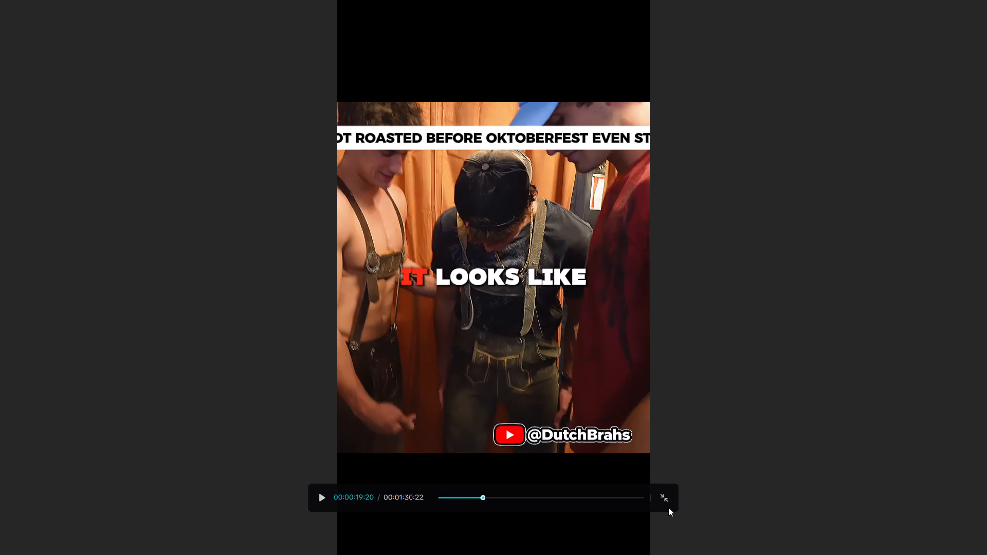
left_click(668, 507)
left_click(666, 502)
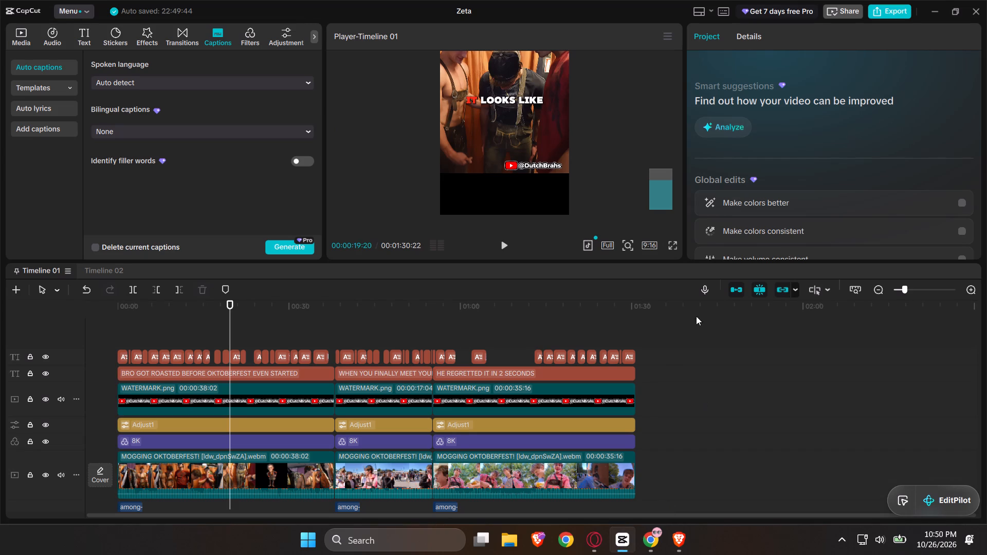
Select all three hook titles and move them up into the black area above the video.
left_click_drag(642, 372, 338, 374)
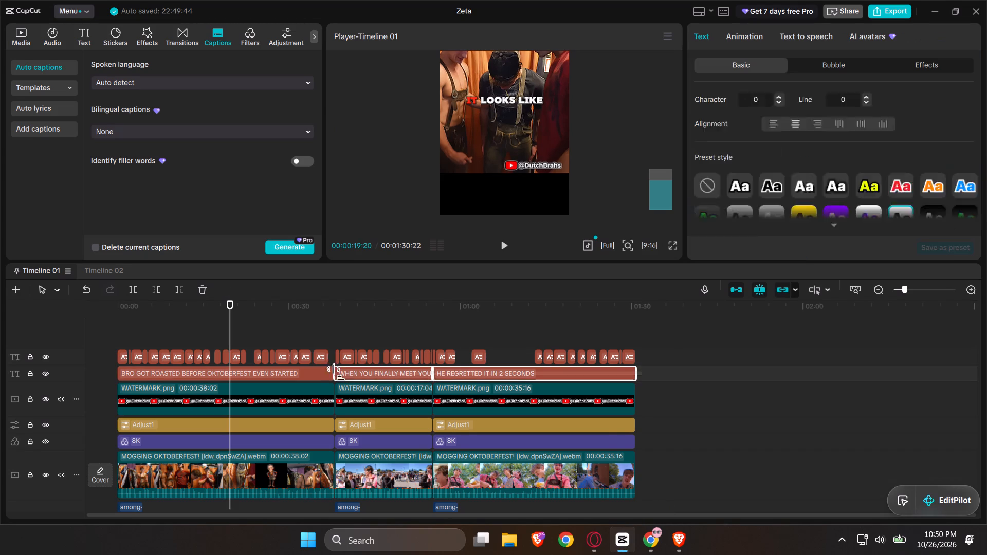
left_click_drag(338, 374, 225, 375)
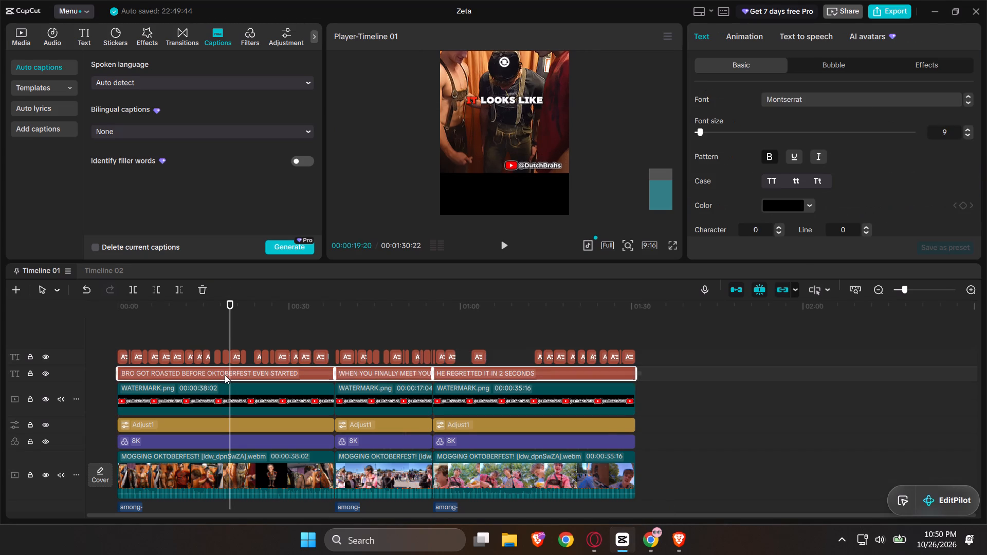
left_click_drag(225, 375, 224, 374)
scroll(616, 174, "up", 2)
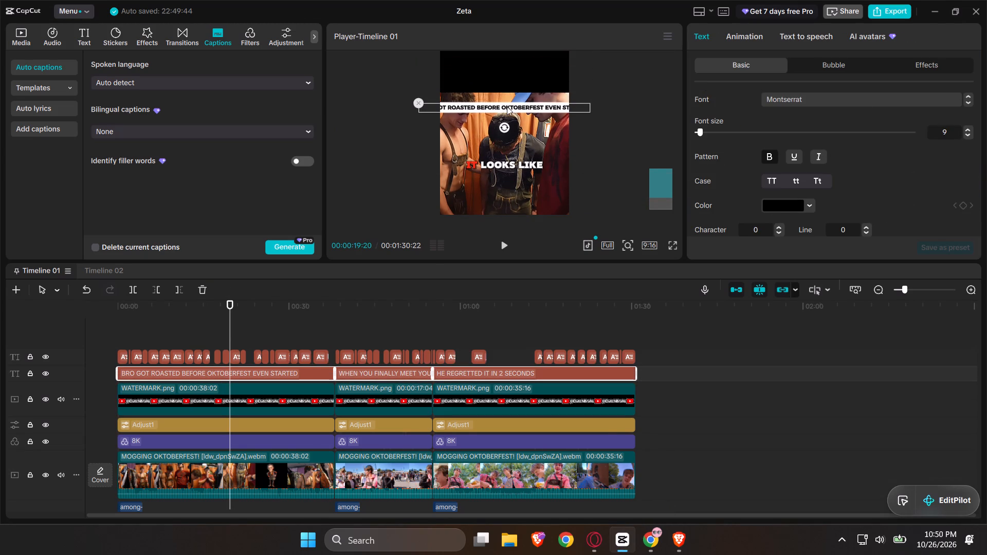
left_click_drag(507, 106, 505, 81)
Clear the preset style from all three hook titles, removing their white background.
scroll(803, 204, "down", 1)
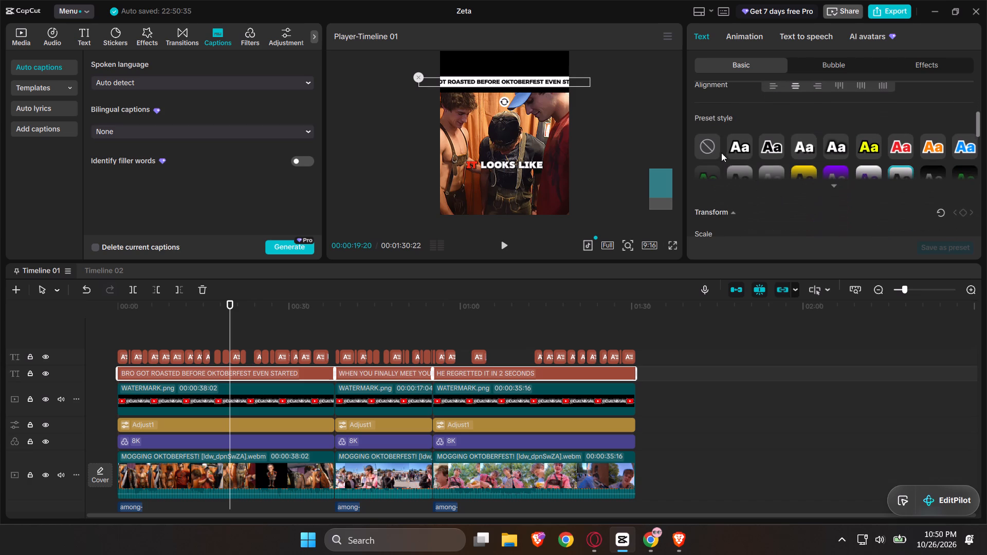
scroll(719, 152, "down", 1)
left_click(707, 107)
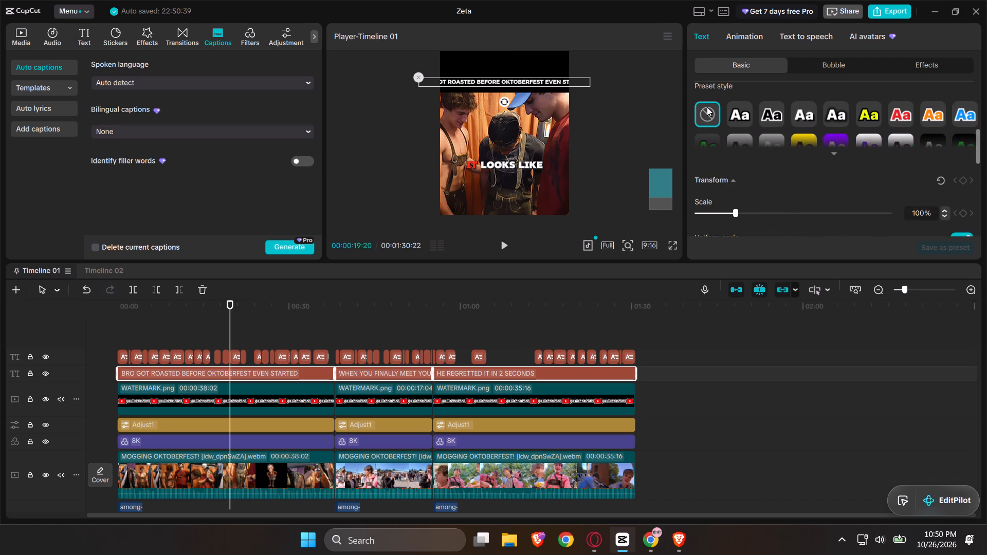
Change all three hook titles to title case, trying lowercase before settling on it.
scroll(776, 176, "up", 1)
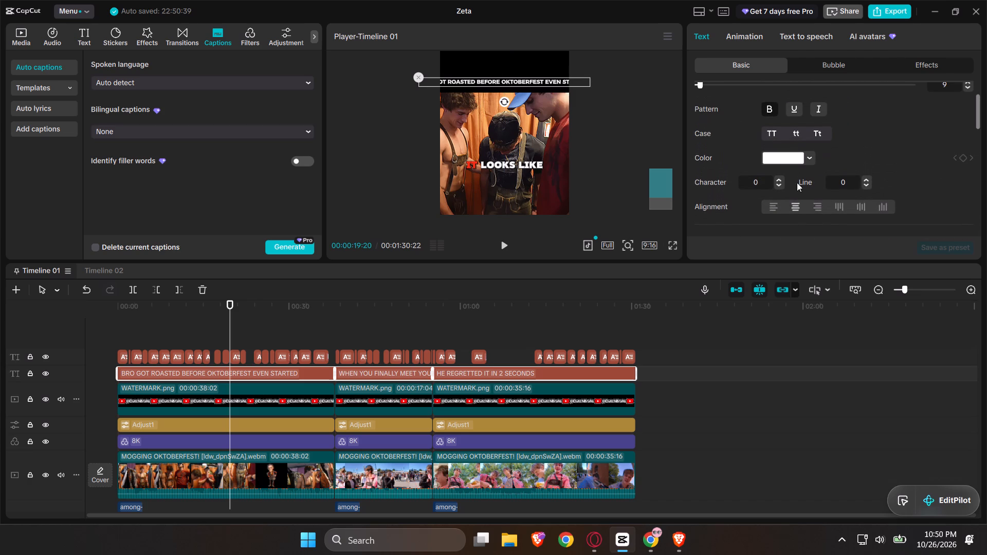
left_click(818, 133)
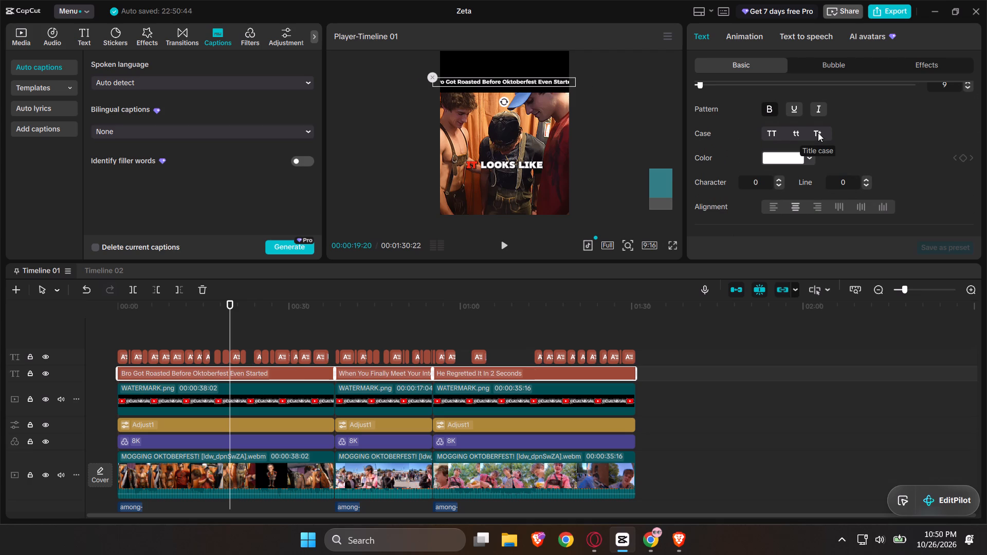
scroll(827, 108, "up", 1)
scroll(747, 155, "up", 1)
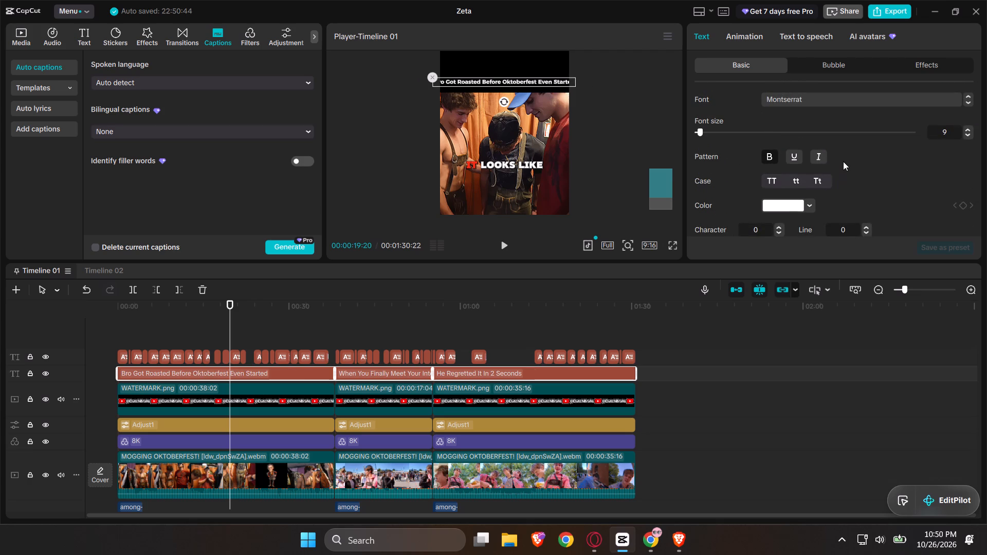
left_click(797, 181)
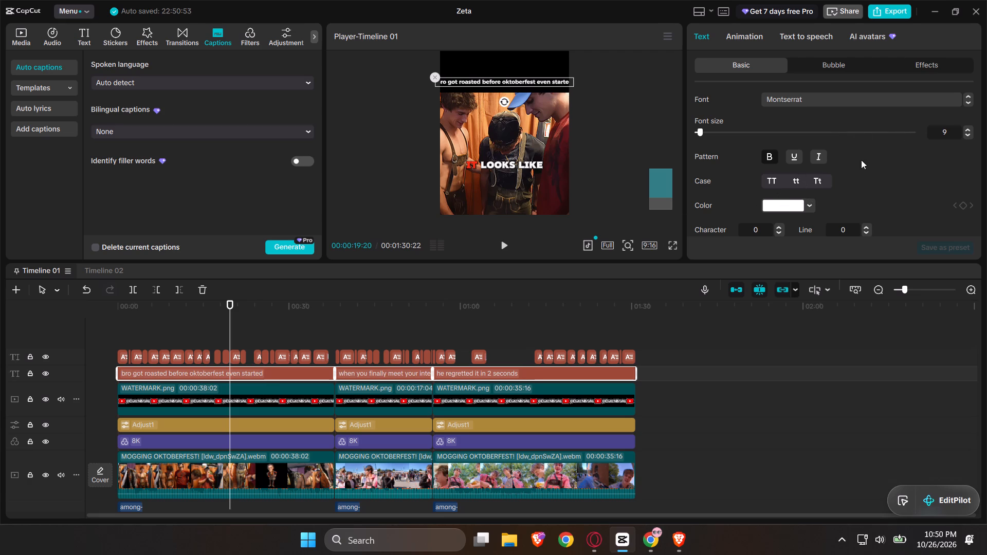
left_click(817, 180)
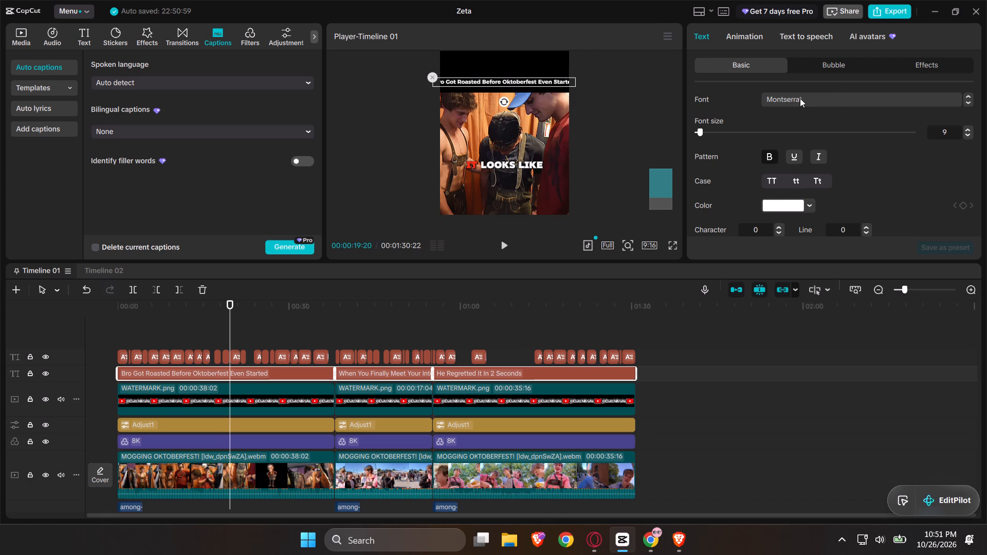
Look through the hook titles' remaining text settings, from font and transform to background, glow, shadow and curve.
scroll(754, 116, "up", 2)
scroll(729, 162, "up", 1)
scroll(778, 196, "down", 1)
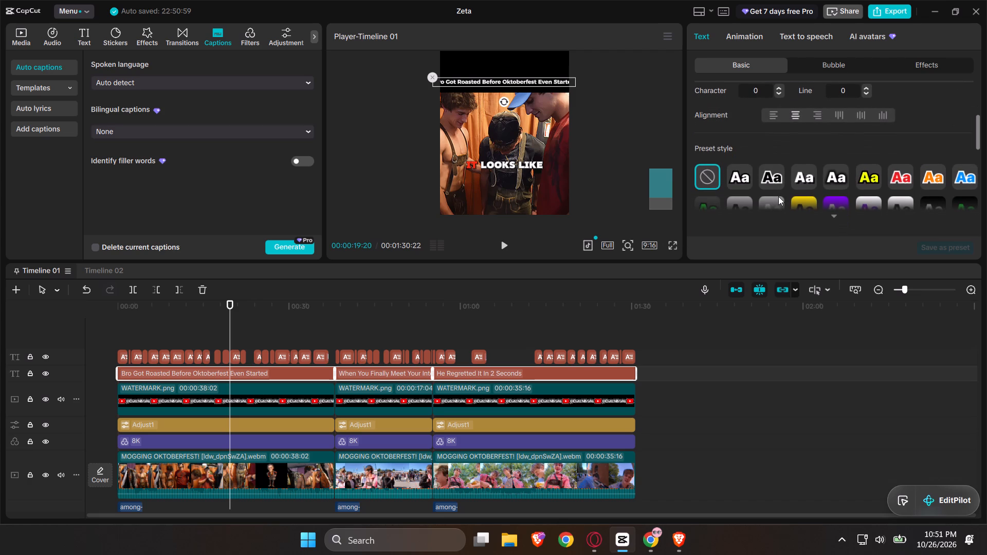
scroll(778, 196, "down", 1)
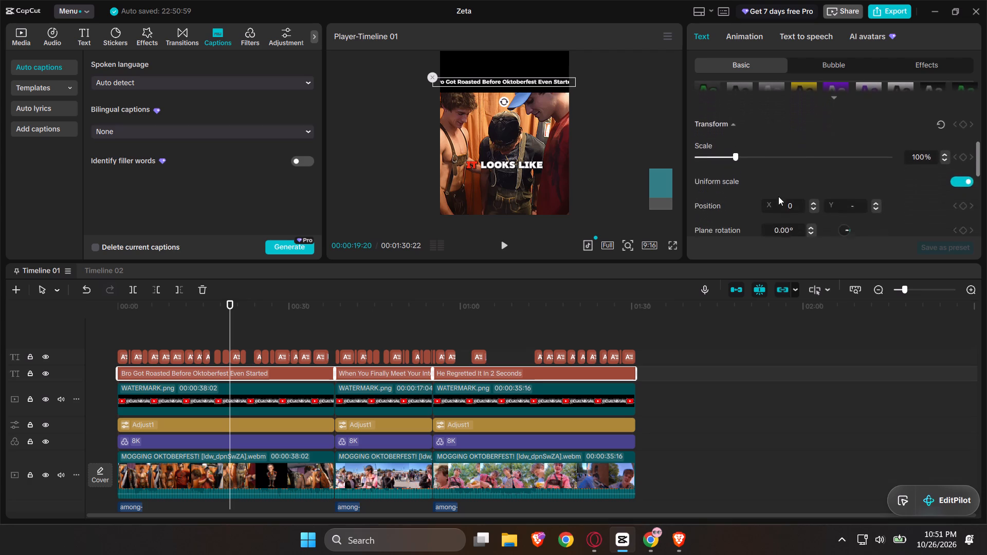
scroll(778, 196, "down", 3)
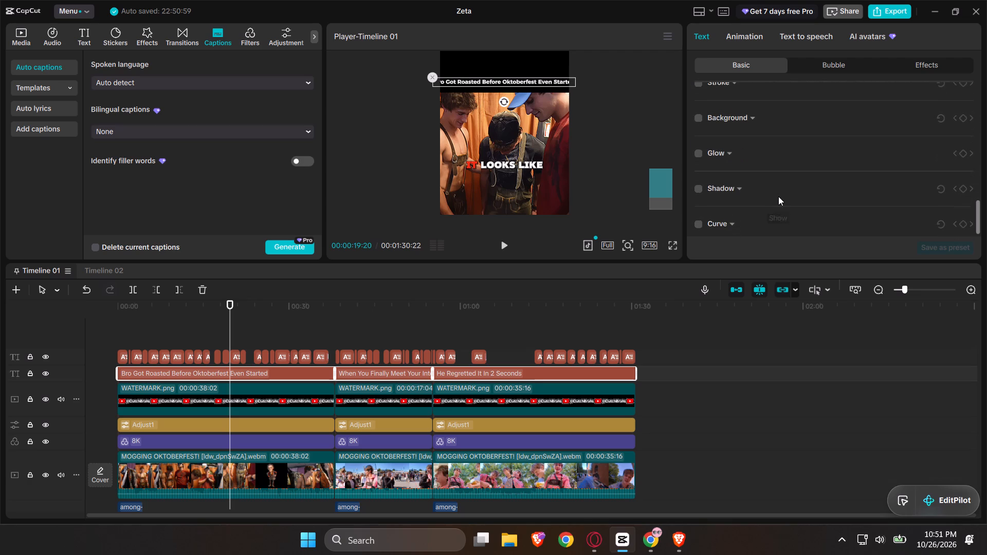
scroll(778, 196, "down", 1)
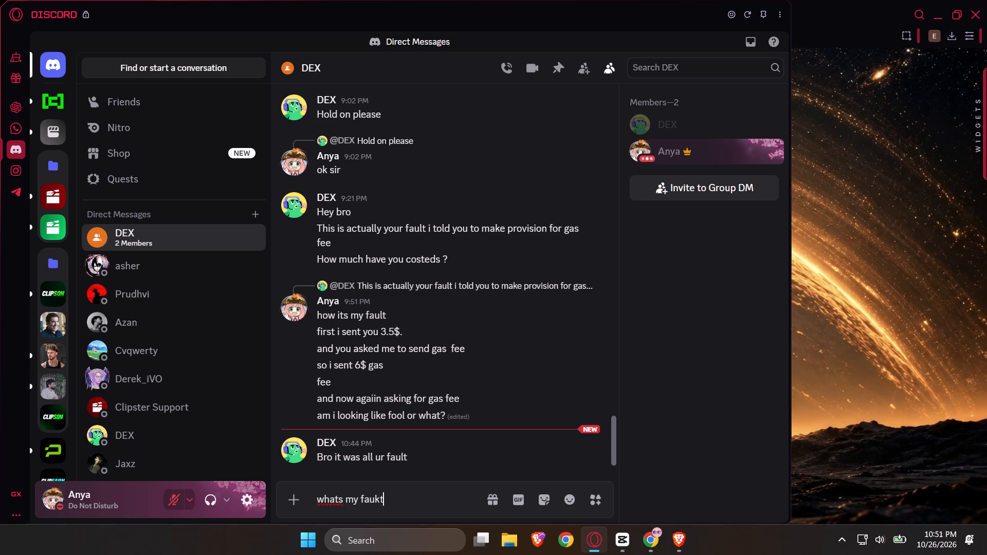
key("BackSpace")
key("BackSpace")
type("lt?")
key("Return")
type("sa")
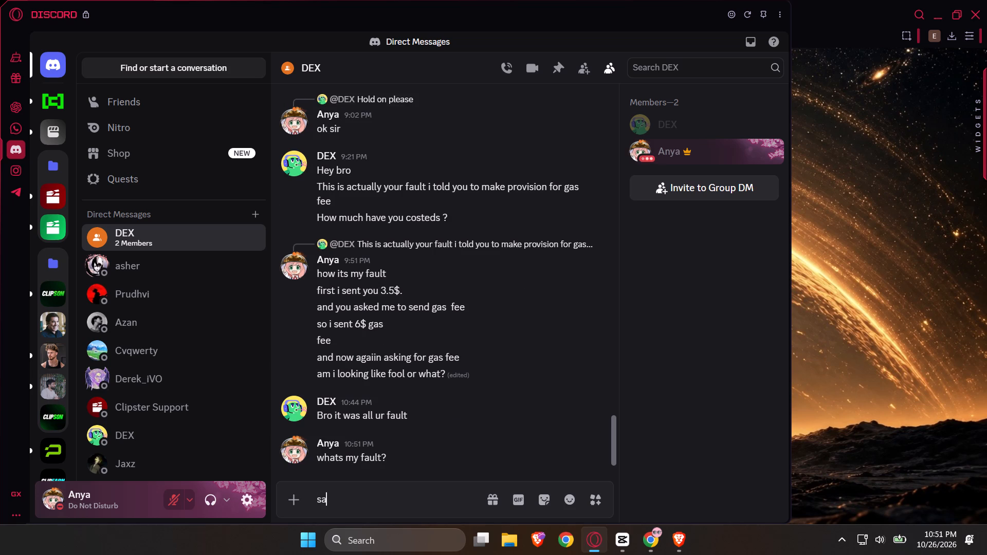
type("y")
key("space")
key("Return")
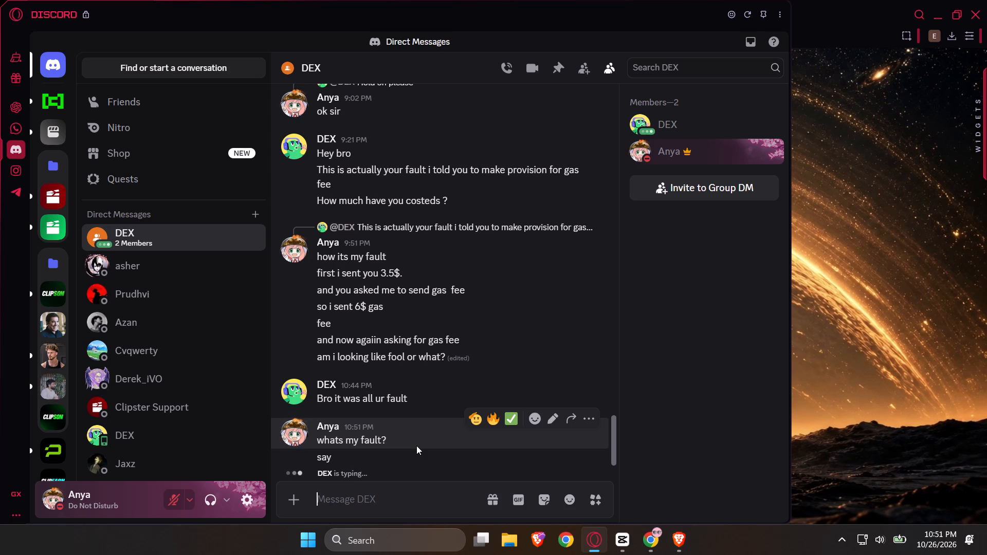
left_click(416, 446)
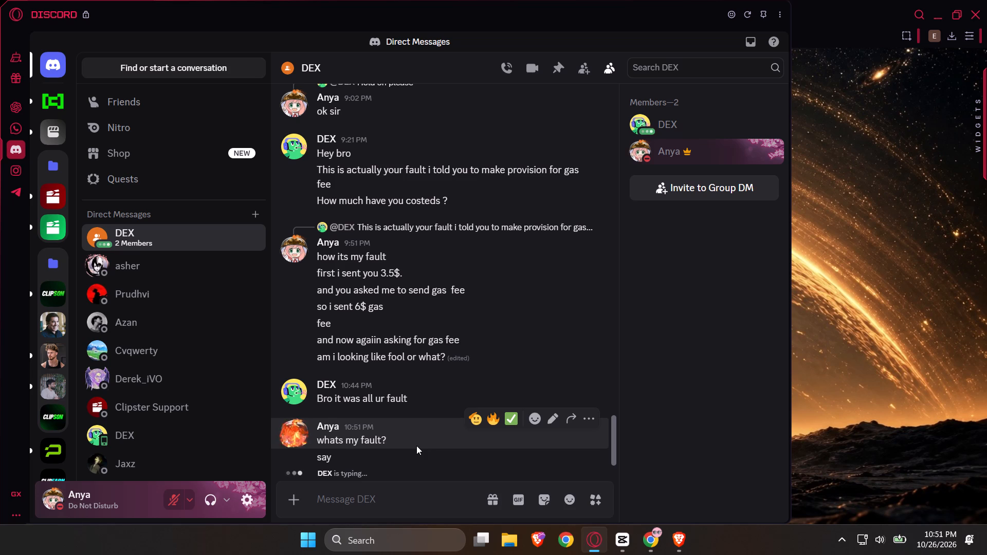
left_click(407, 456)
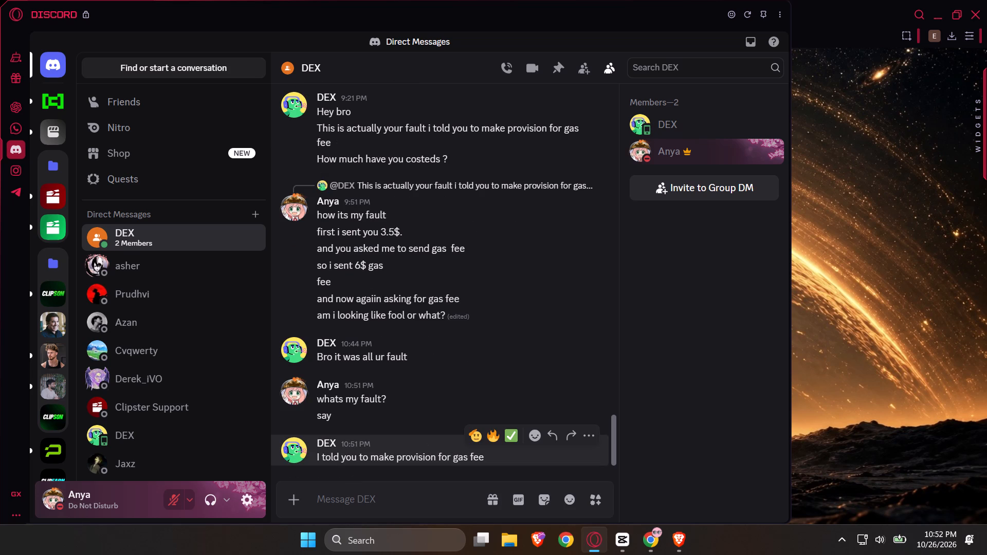
Reply to DEX's message about making provision for the gas fee with "whats that fucking 6$?".
left_click(554, 439)
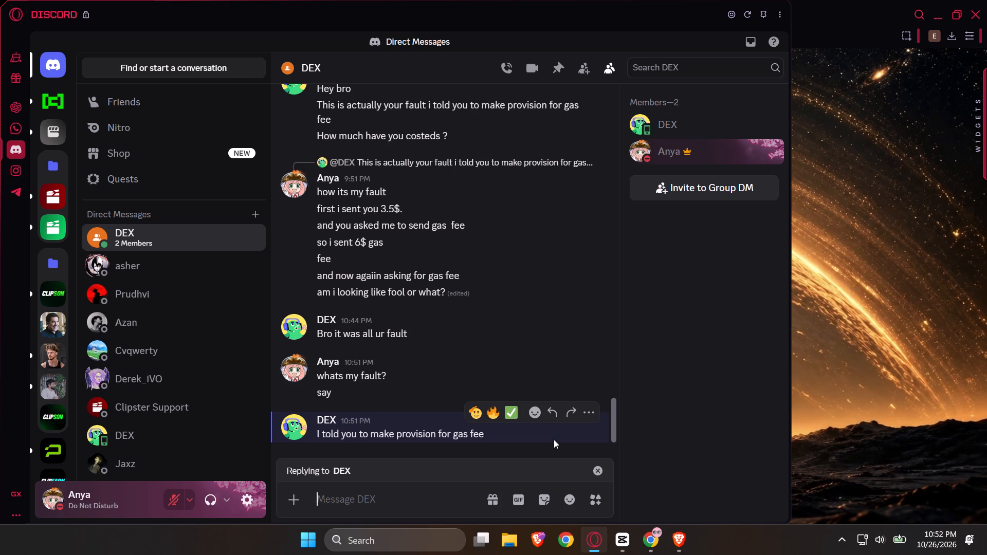
type("whats the")
type("=at fucking")
key("space")
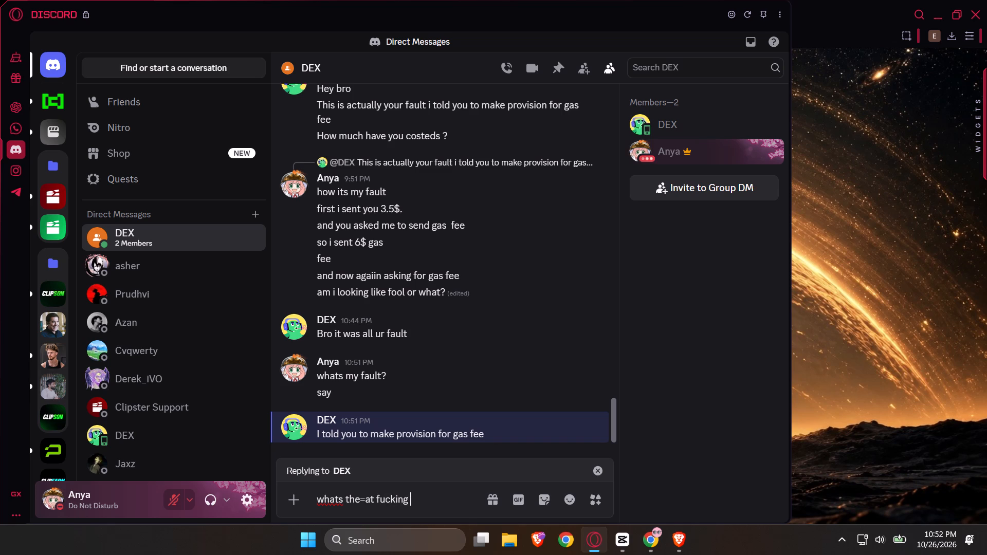
type("6$")
key("shift+question")
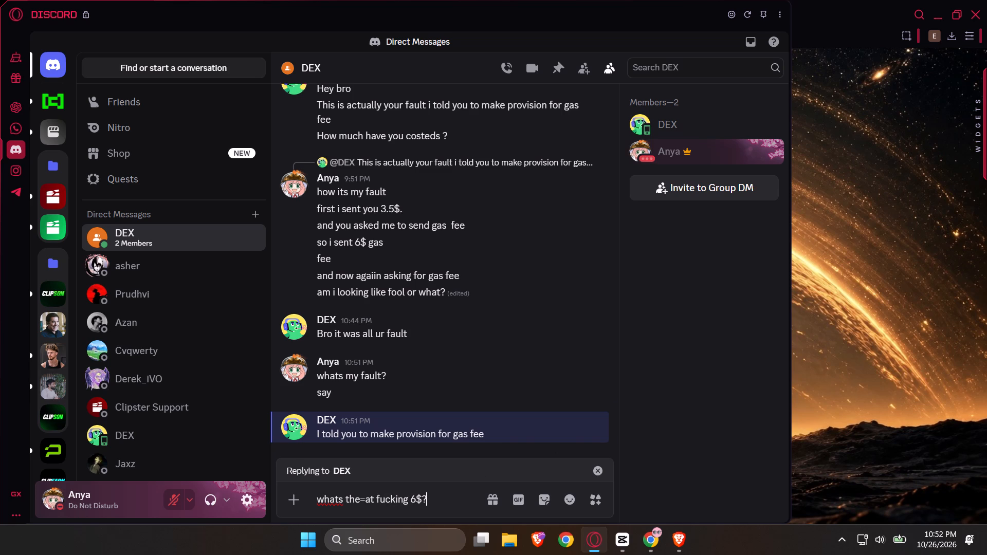
left_click(370, 495)
key("Left")
key("BackSpace")
key("BackSpace")
key("Return")
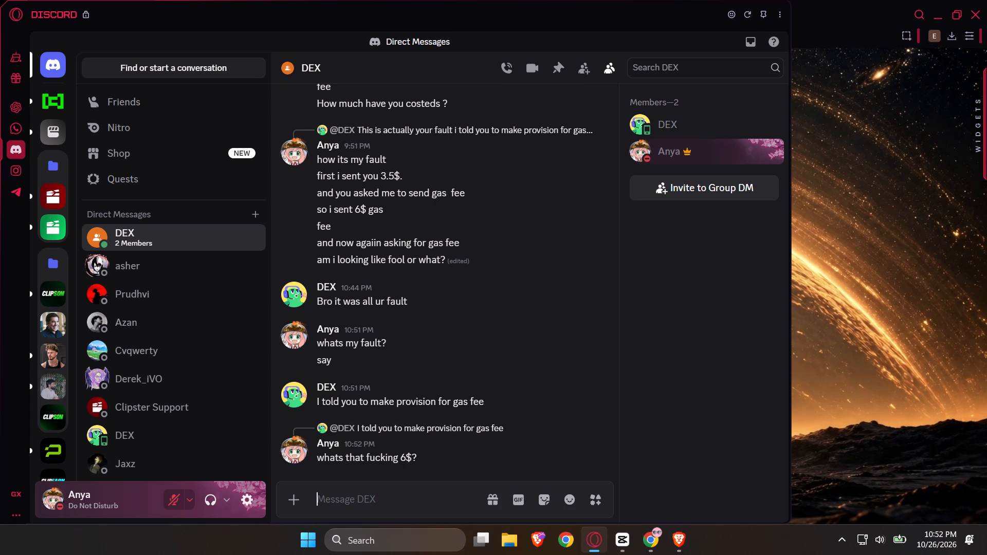